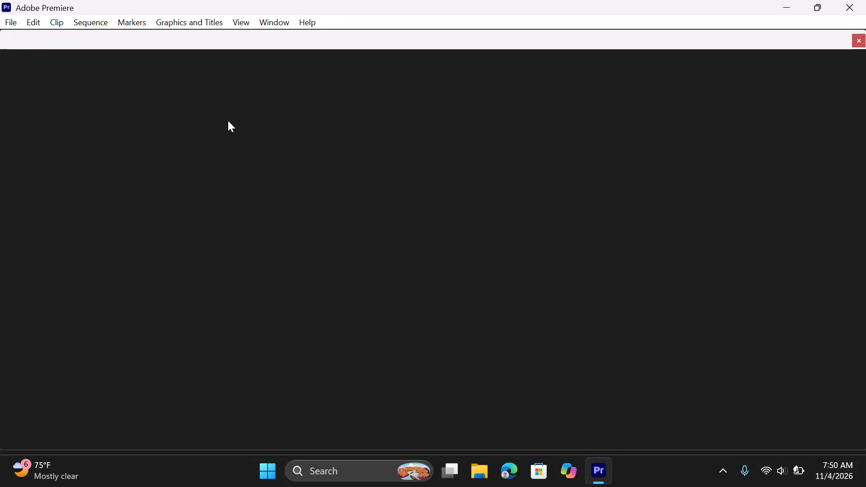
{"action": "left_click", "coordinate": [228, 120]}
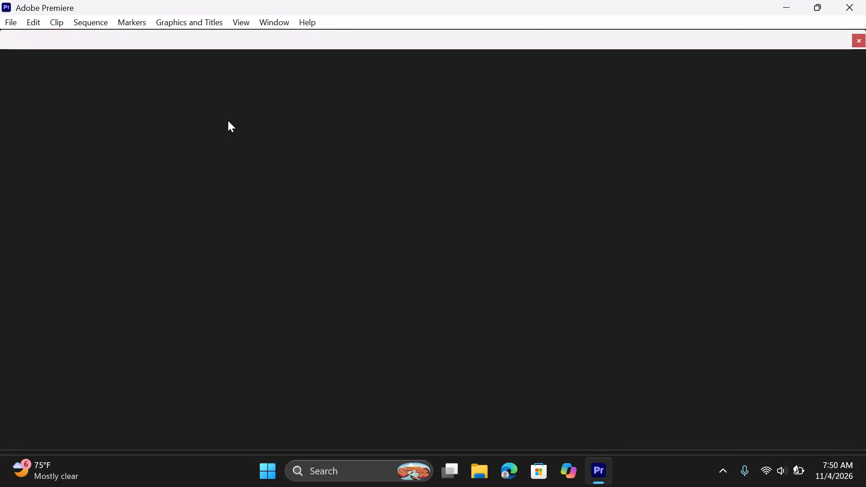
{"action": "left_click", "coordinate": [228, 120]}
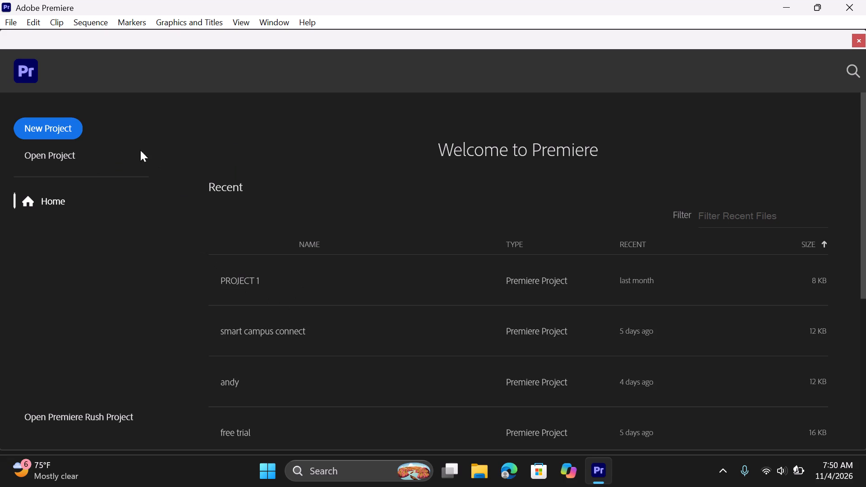
Create a new project named meme in the default location with no template.
{"action": "left_click", "coordinate": [54, 135]}
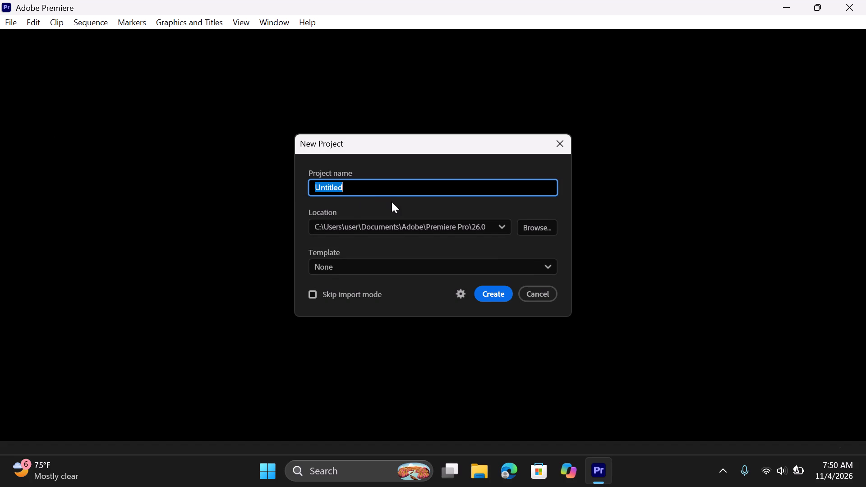
{"action": "key", "text": "BackSpace"}
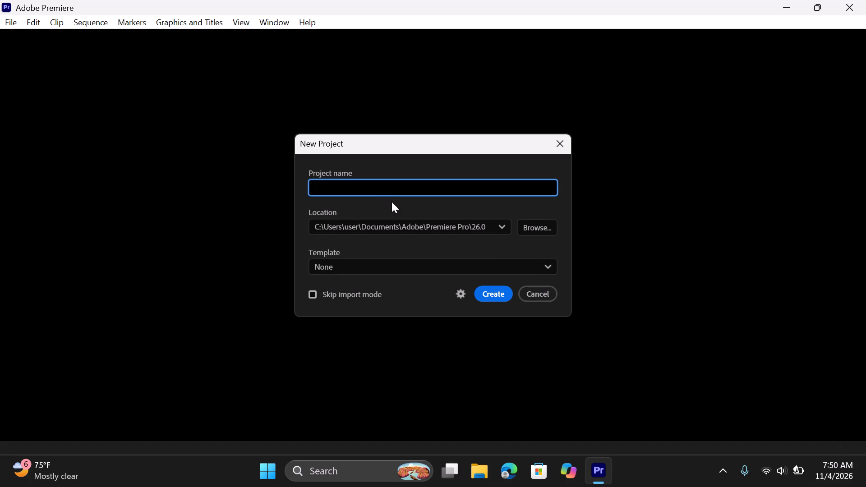
{"action": "type", "text": "meme"}
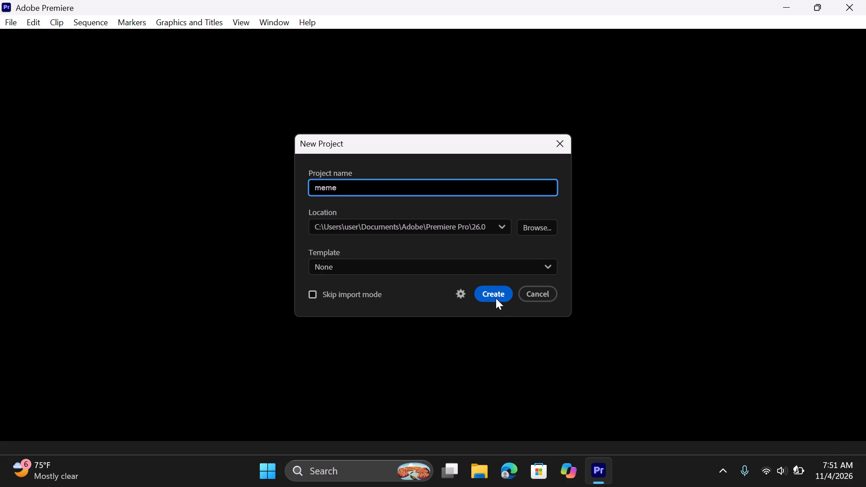
{"action": "left_click", "coordinate": [496, 298]}
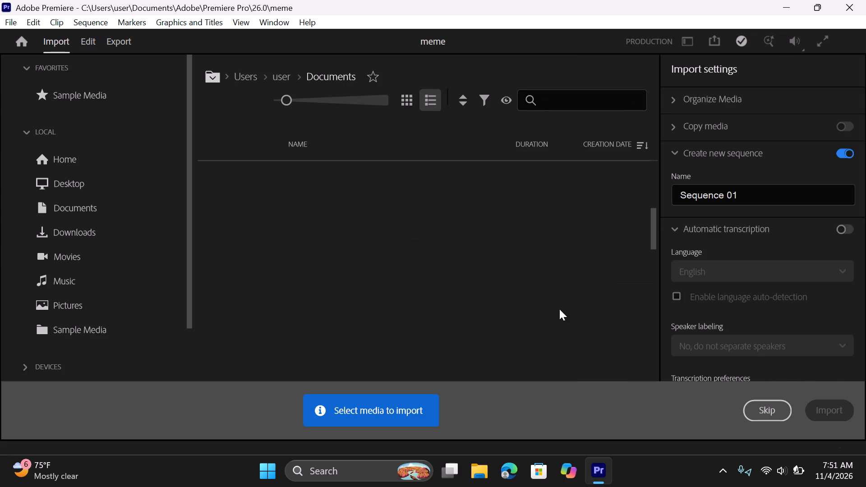
Look through the video clips in the Documents folder for football meme footage to import.
{"action": "left_click", "coordinate": [94, 232]}
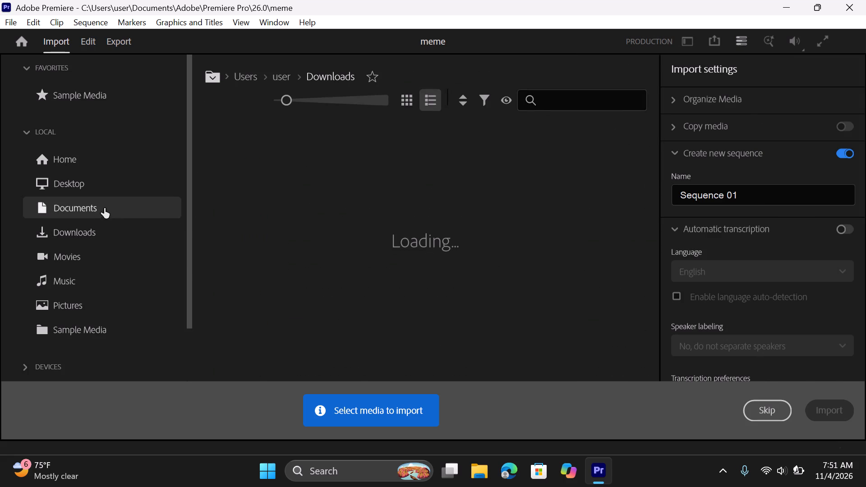
{"action": "left_click", "coordinate": [103, 206]}
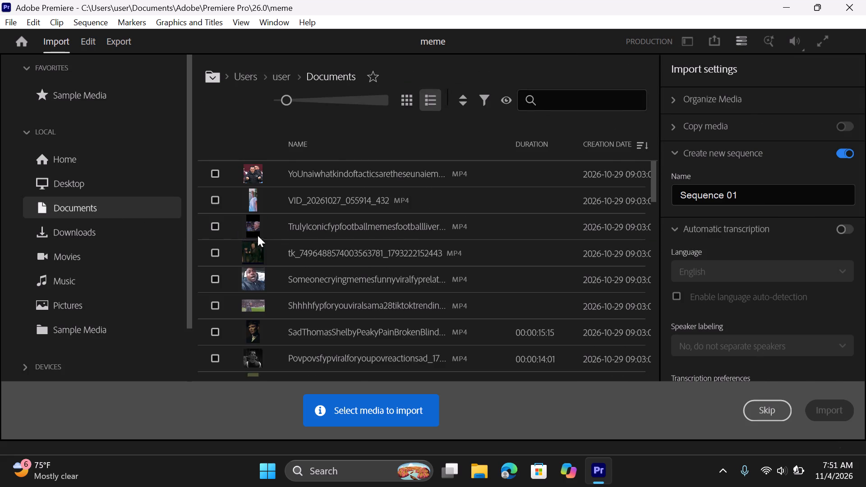
{"action": "scroll", "coordinate": [299, 225], "scroll_direction": "down", "scroll_amount": 2}
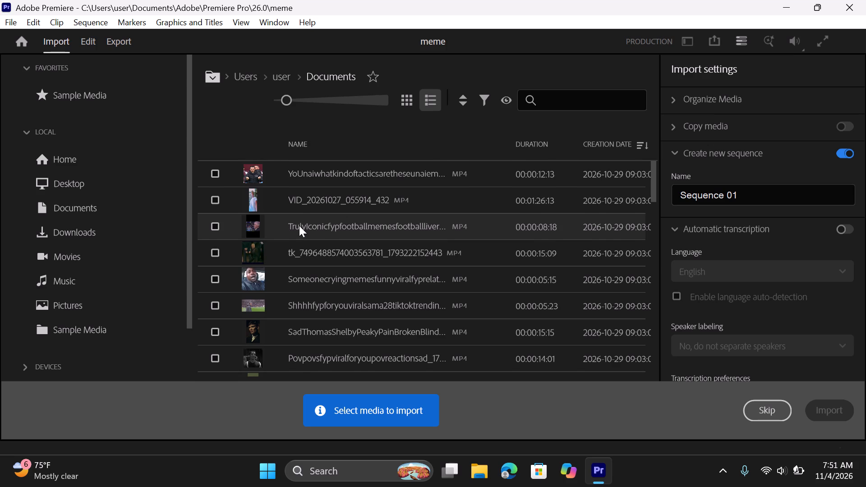
{"action": "scroll", "coordinate": [299, 225], "scroll_direction": "down", "scroll_amount": 5}
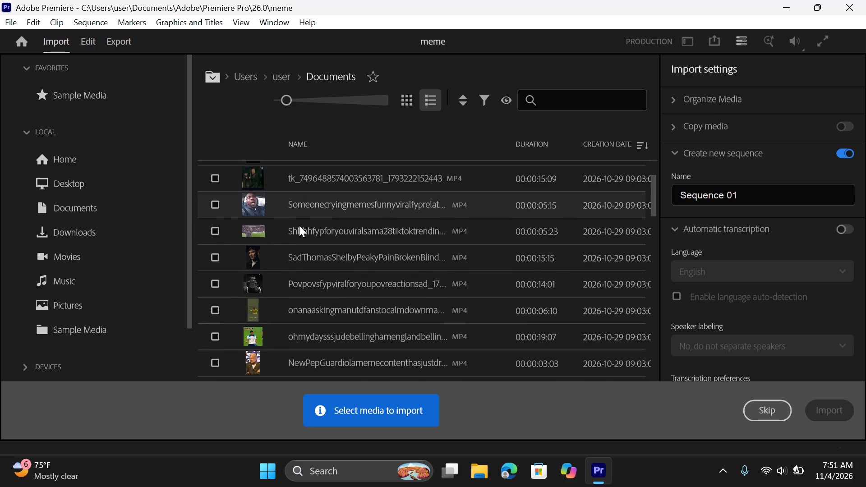
{"action": "scroll", "coordinate": [299, 225], "scroll_direction": "down", "scroll_amount": 3}
{"action": "scroll", "coordinate": [299, 225], "scroll_direction": "up", "scroll_amount": 1}
{"action": "scroll", "coordinate": [299, 225], "scroll_direction": "down", "scroll_amount": 1}
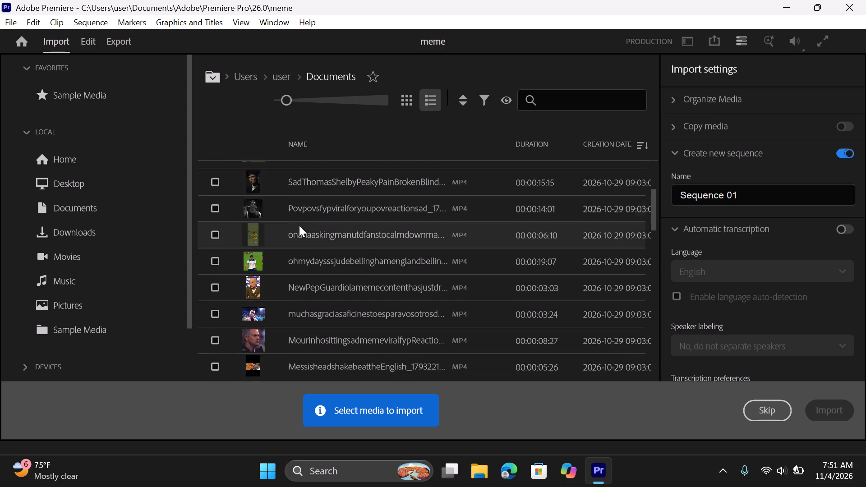
{"action": "scroll", "coordinate": [299, 225], "scroll_direction": "down", "scroll_amount": 4}
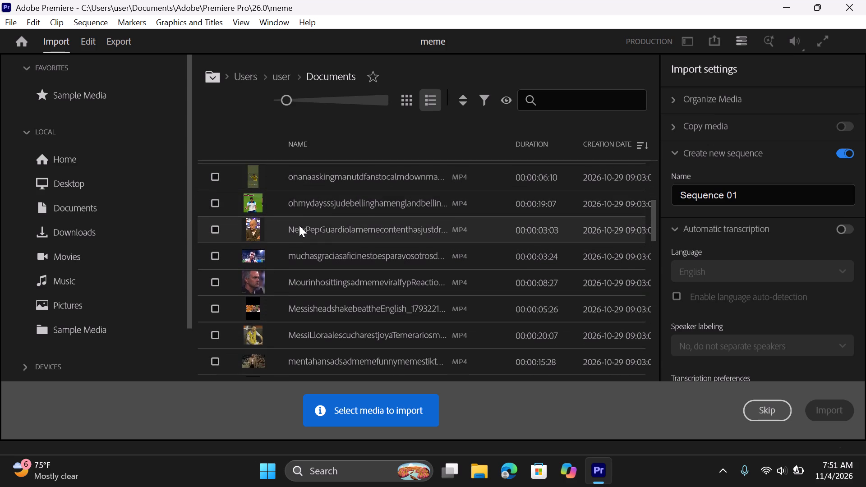
{"action": "scroll", "coordinate": [299, 225], "scroll_direction": "down", "scroll_amount": 6}
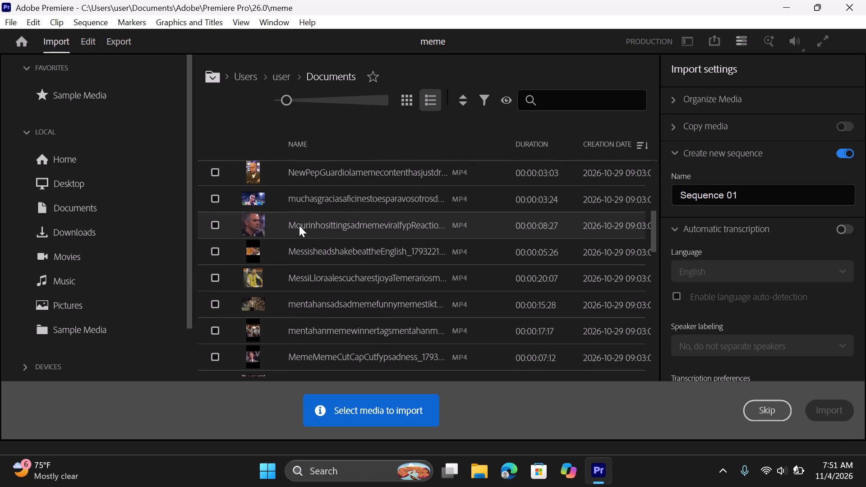
{"action": "scroll", "coordinate": [299, 225], "scroll_direction": "down", "scroll_amount": 6}
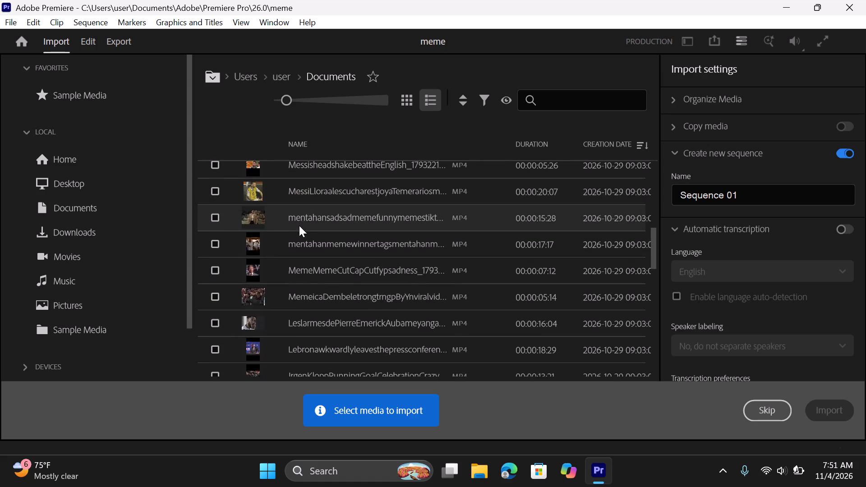
{"action": "scroll", "coordinate": [299, 225], "scroll_direction": "down", "scroll_amount": 6}
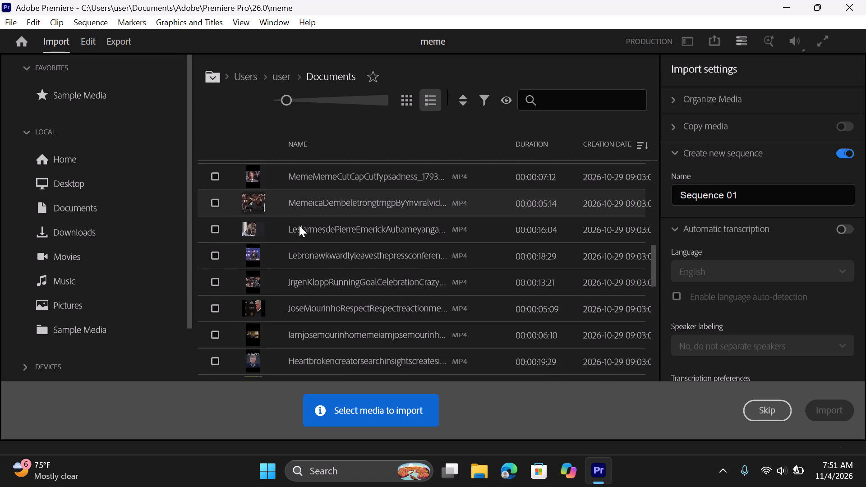
{"action": "scroll", "coordinate": [299, 225], "scroll_direction": "down", "scroll_amount": 3}
{"action": "scroll", "coordinate": [299, 225], "scroll_direction": "up", "scroll_amount": 1}
{"action": "scroll", "coordinate": [299, 225], "scroll_direction": "down", "scroll_amount": 3}
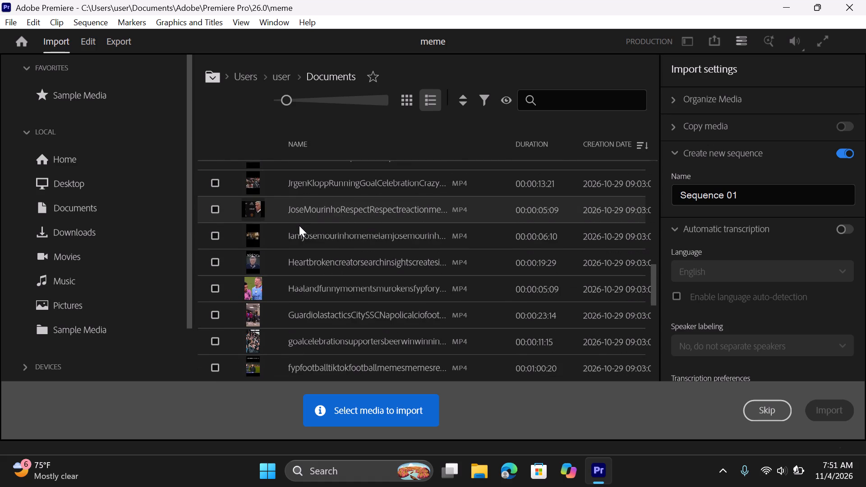
{"action": "scroll", "coordinate": [299, 225], "scroll_direction": "down", "scroll_amount": 2}
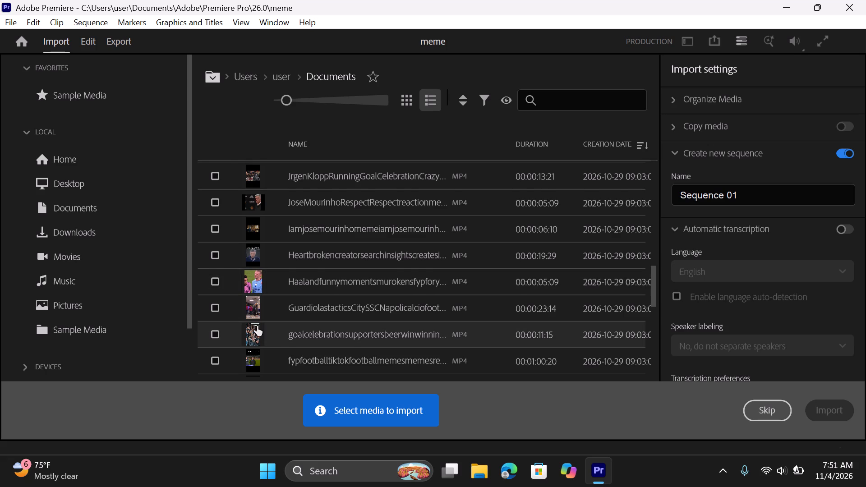
{"action": "scroll", "coordinate": [257, 326], "scroll_direction": "down", "scroll_amount": 7}
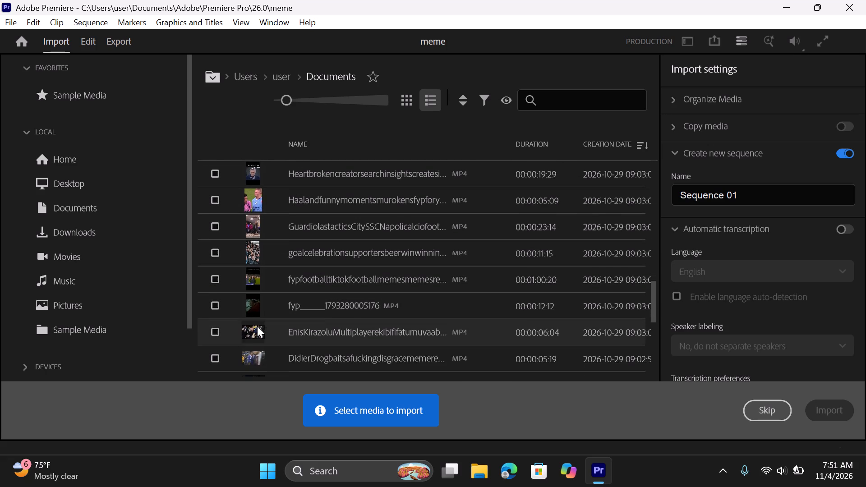
{"action": "scroll", "coordinate": [257, 326], "scroll_direction": "down", "scroll_amount": 4}
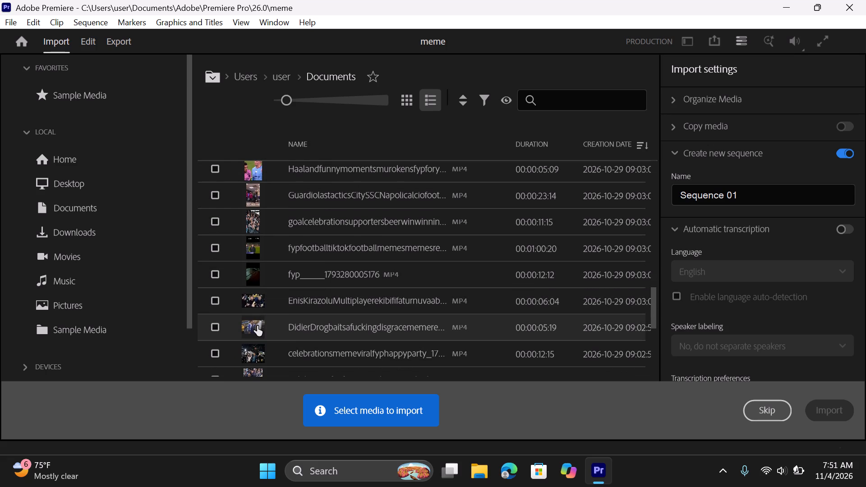
{"action": "scroll", "coordinate": [335, 145], "scroll_direction": "right", "scroll_amount": 1}
{"action": "scroll", "coordinate": [314, 243], "scroll_direction": "down", "scroll_amount": 7}
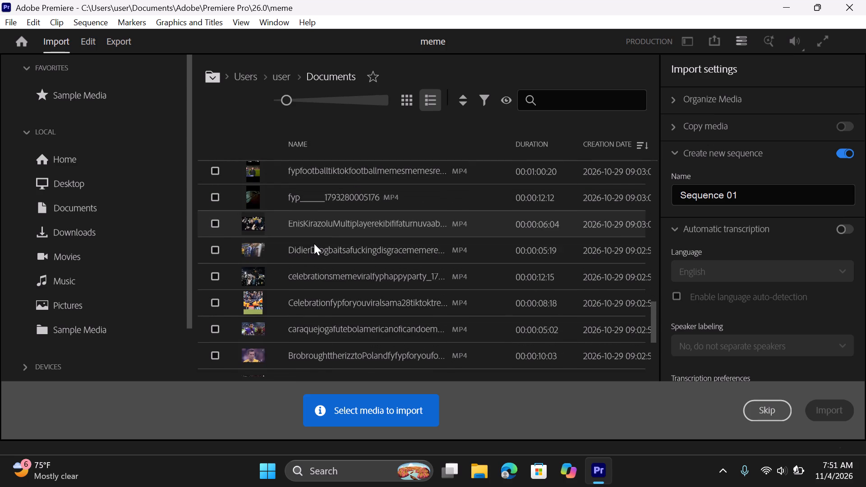
{"action": "scroll", "coordinate": [314, 243], "scroll_direction": "down", "scroll_amount": 13}
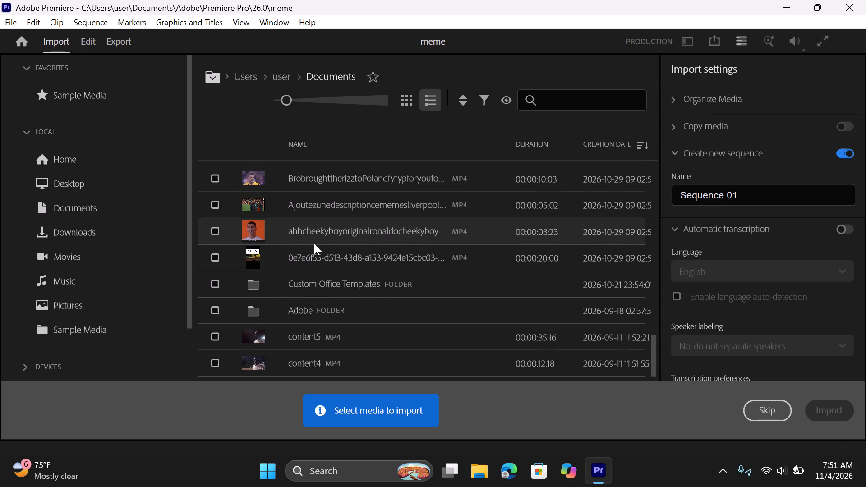
{"action": "scroll", "coordinate": [314, 243], "scroll_direction": "down", "scroll_amount": 2}
{"action": "scroll", "coordinate": [314, 243], "scroll_direction": "up", "scroll_amount": 2}
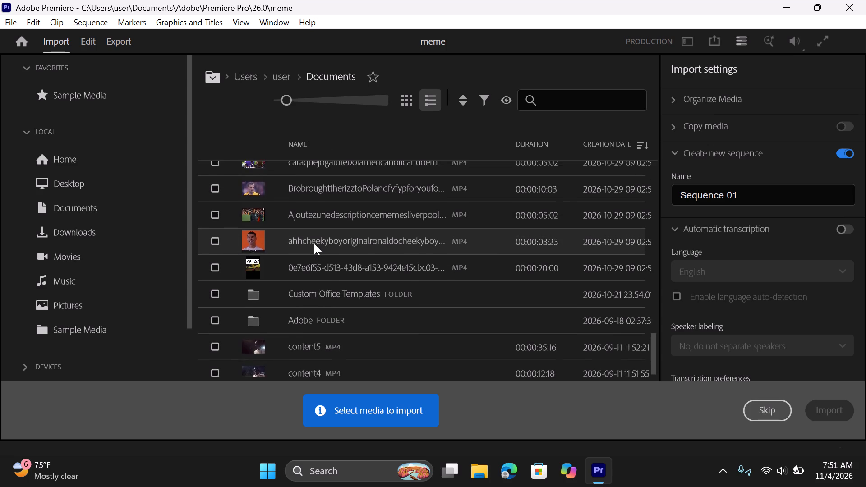
{"action": "scroll", "coordinate": [314, 243], "scroll_direction": "up", "scroll_amount": 10}
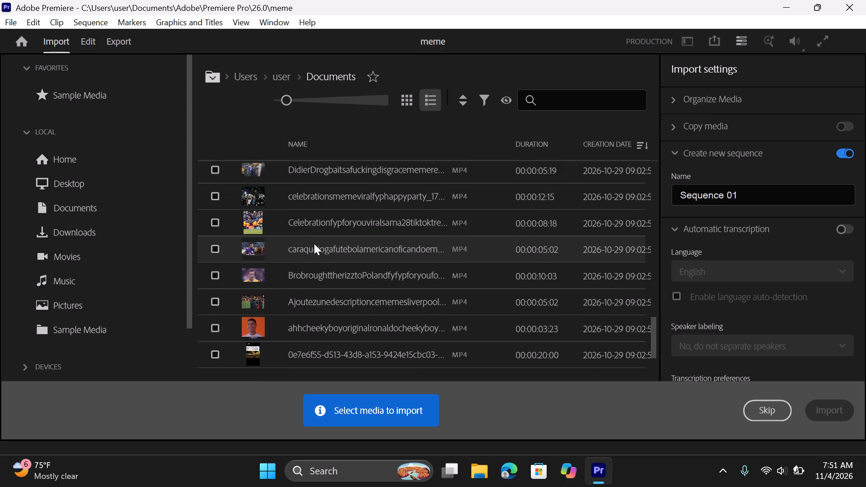
{"action": "scroll", "coordinate": [314, 243], "scroll_direction": "up", "scroll_amount": 2}
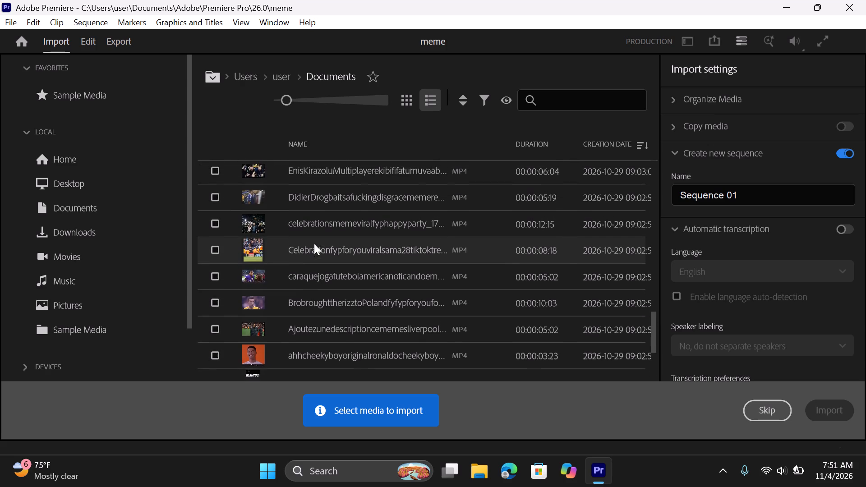
{"action": "scroll", "coordinate": [314, 243], "scroll_direction": "up", "scroll_amount": 5}
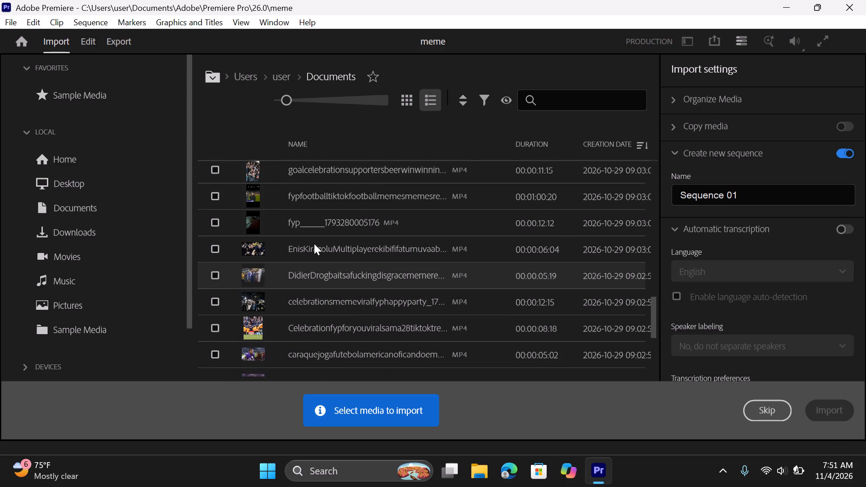
{"action": "scroll", "coordinate": [314, 243], "scroll_direction": "up", "scroll_amount": 8}
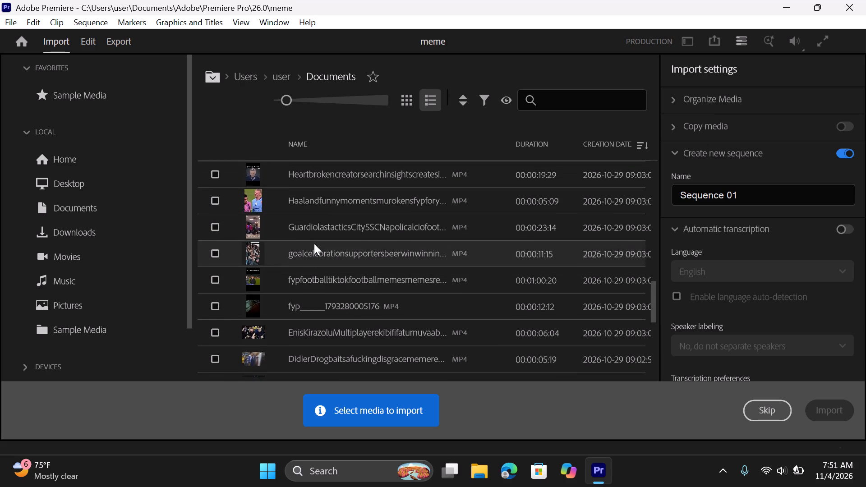
{"action": "scroll", "coordinate": [314, 243], "scroll_direction": "up", "scroll_amount": 7}
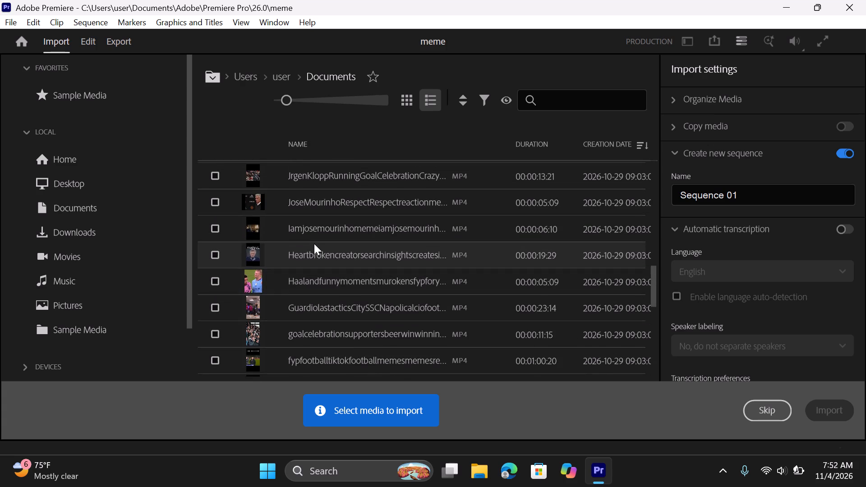
{"action": "scroll", "coordinate": [314, 243], "scroll_direction": "up", "scroll_amount": 3}
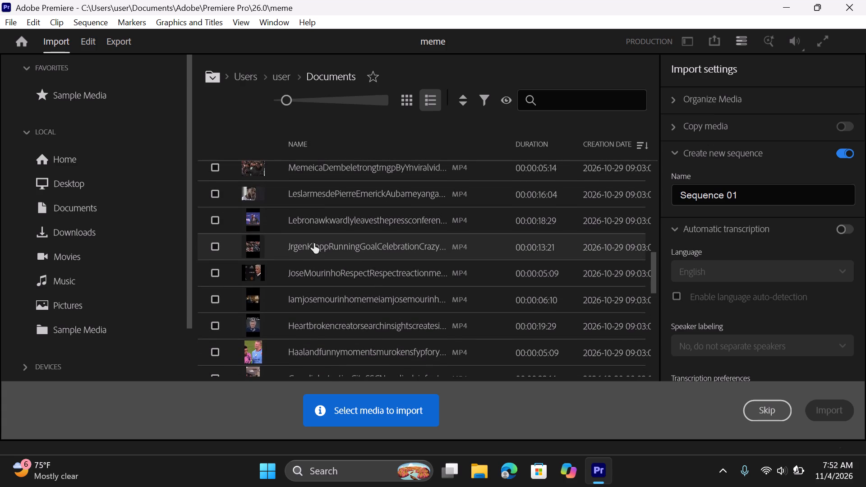
{"action": "scroll", "coordinate": [314, 243], "scroll_direction": "up", "scroll_amount": 3}
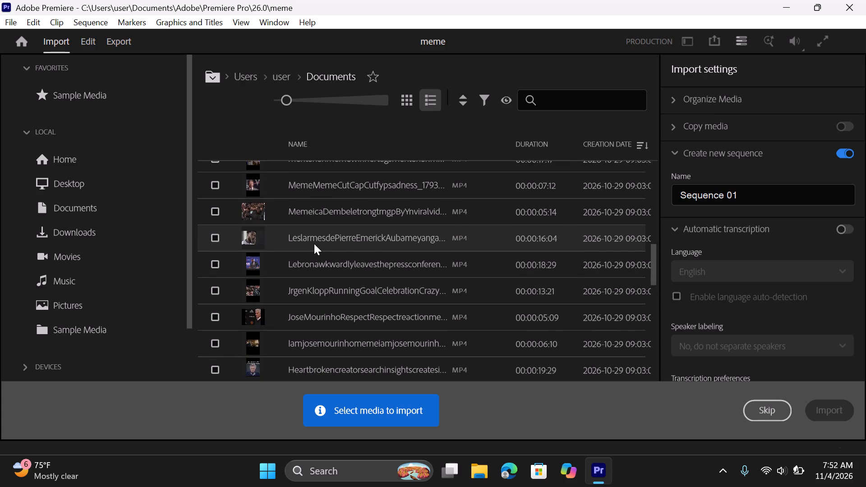
{"action": "scroll", "coordinate": [314, 243], "scroll_direction": "up", "scroll_amount": 2}
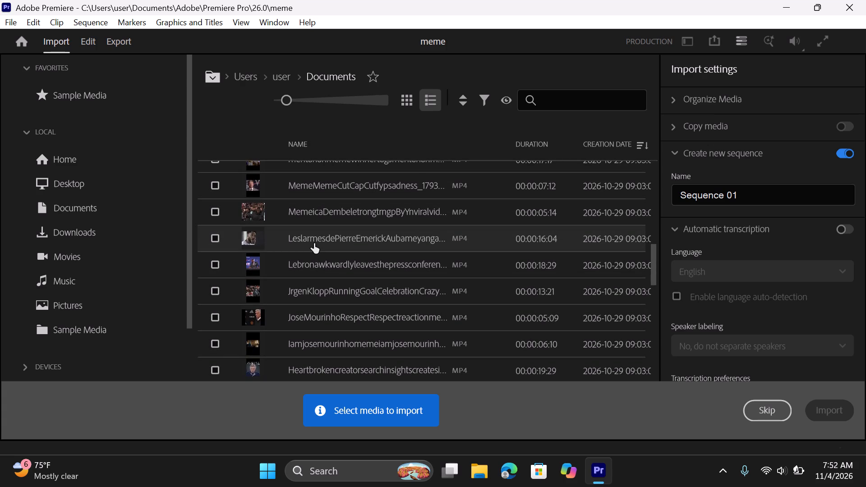
{"action": "scroll", "coordinate": [314, 243], "scroll_direction": "up", "scroll_amount": 1}
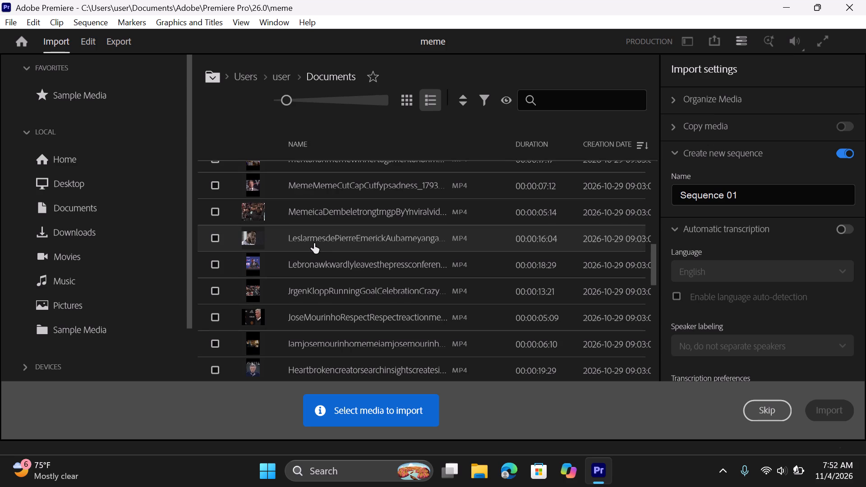
{"action": "scroll", "coordinate": [314, 243], "scroll_direction": "up", "scroll_amount": 1}
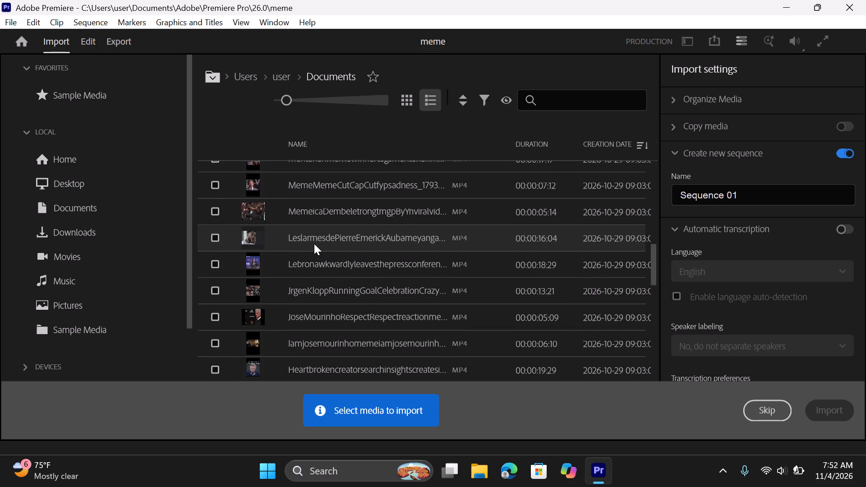
{"action": "scroll", "coordinate": [314, 243], "scroll_direction": "up", "scroll_amount": 1}
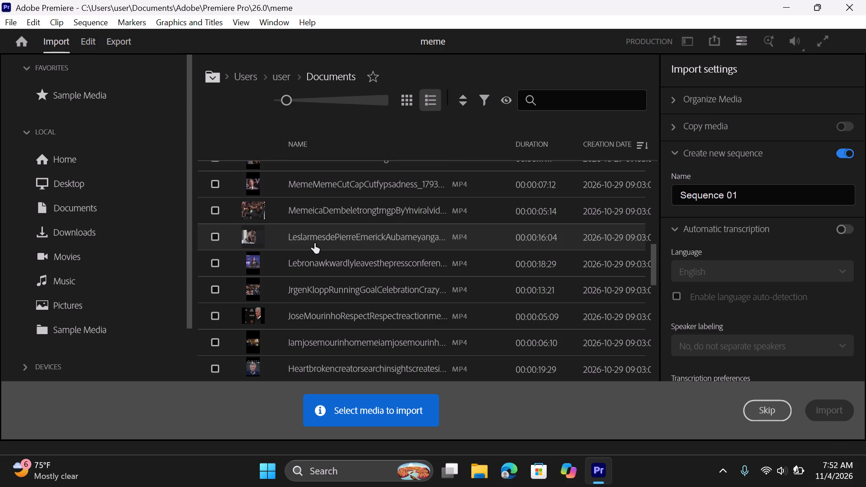
{"action": "scroll", "coordinate": [329, 213], "scroll_direction": "up", "scroll_amount": 3}
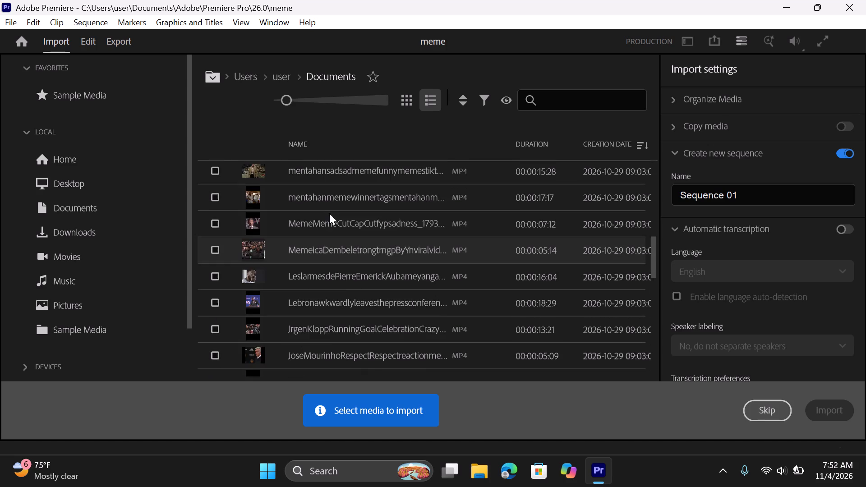
{"action": "scroll", "coordinate": [329, 213], "scroll_direction": "up", "scroll_amount": 11}
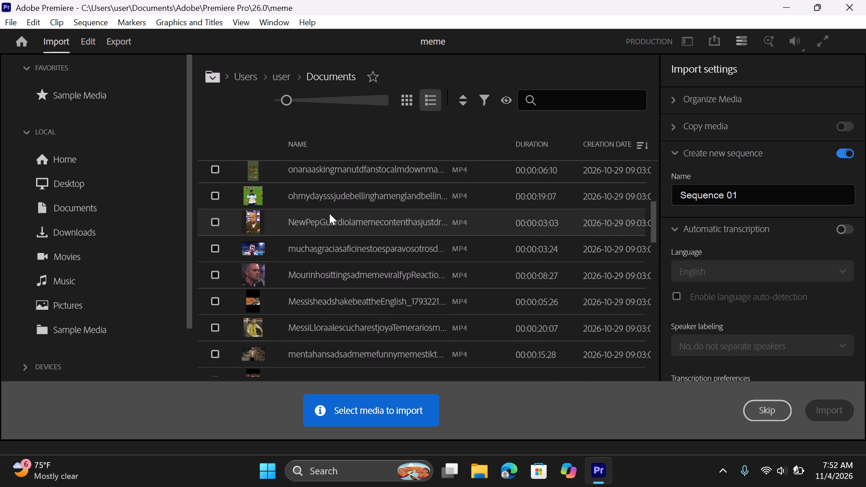
{"action": "scroll", "coordinate": [329, 213], "scroll_direction": "up", "scroll_amount": 1}
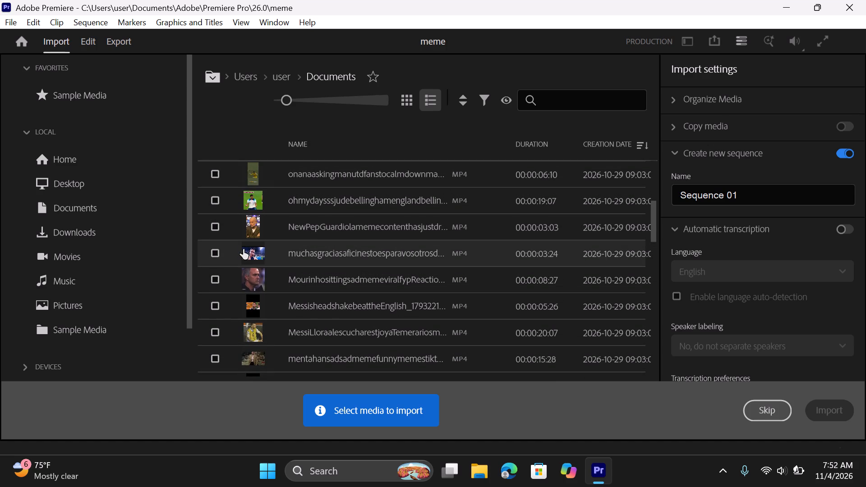
Mark the muchasgraciasaficinestoesparavosotros and ohmydaysssjudebellinghamengland MP4 clips in the Documents folder for import.
{"action": "left_click", "coordinate": [216, 253]}
{"action": "left_click", "coordinate": [210, 202]}
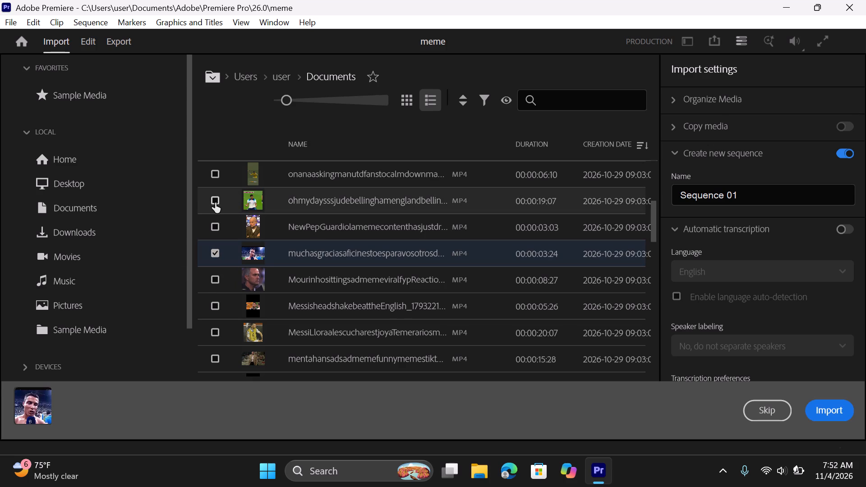
{"action": "left_click", "coordinate": [215, 203]}
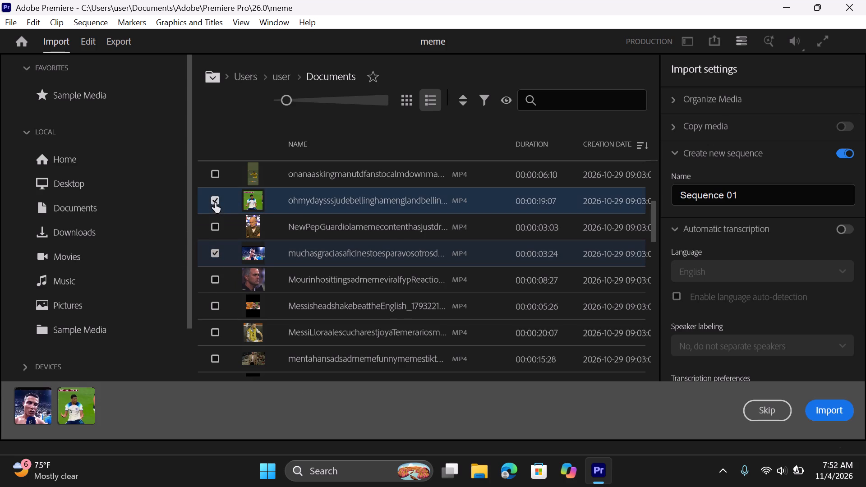
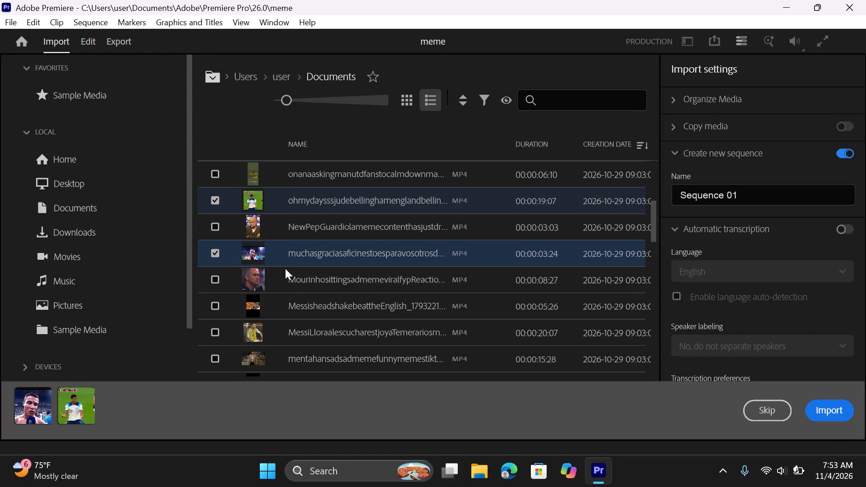
Look through the remaining MP4 clips in the Documents folder for more football meme footage to add to the import selection.
{"action": "scroll", "coordinate": [297, 216], "scroll_direction": "up", "scroll_amount": 1}
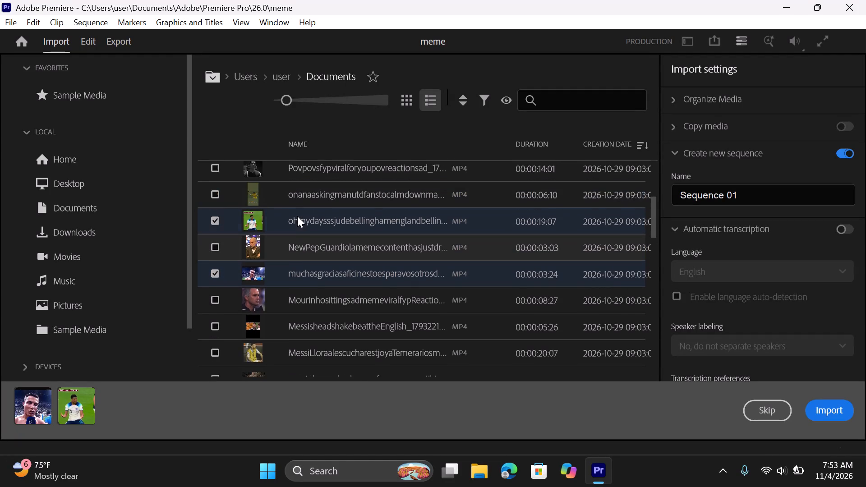
{"action": "scroll", "coordinate": [297, 216], "scroll_direction": "up", "scroll_amount": 7}
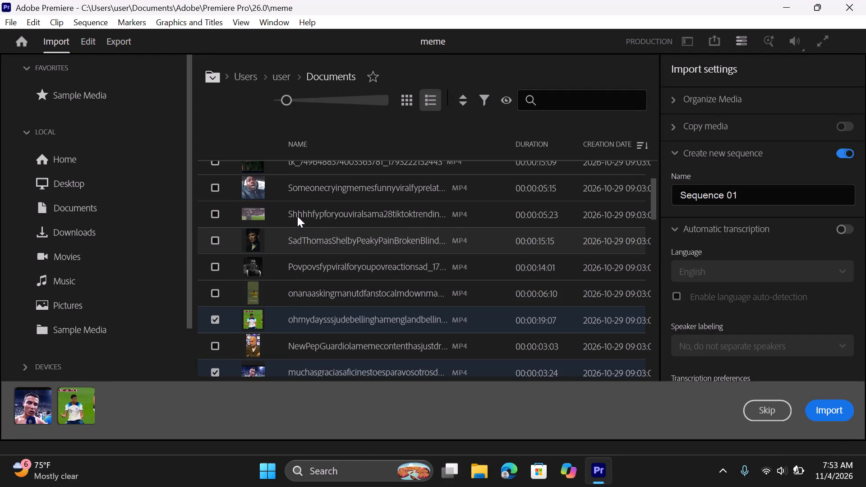
{"action": "scroll", "coordinate": [297, 216], "scroll_direction": "up", "scroll_amount": 3}
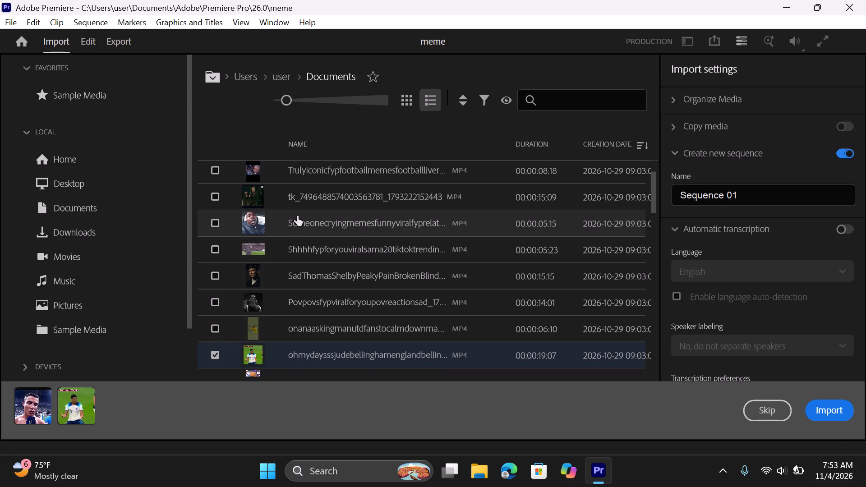
{"action": "scroll", "coordinate": [297, 216], "scroll_direction": "up", "scroll_amount": 2}
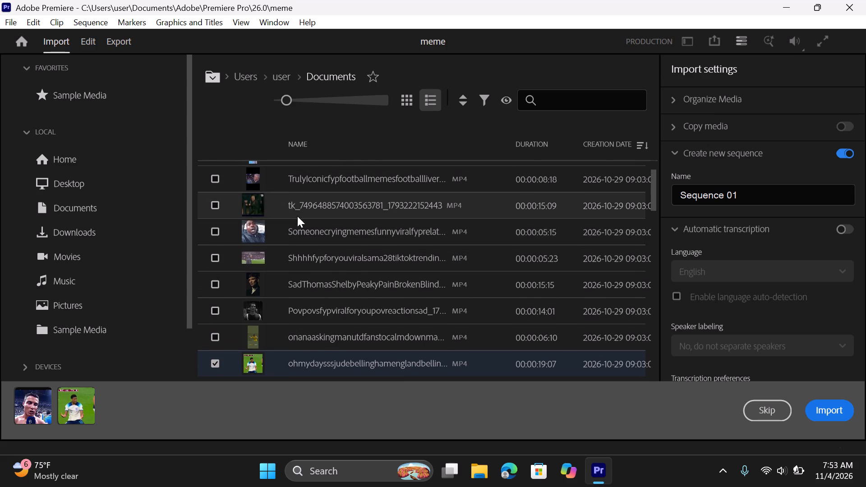
{"action": "scroll", "coordinate": [297, 216], "scroll_direction": "up", "scroll_amount": 6}
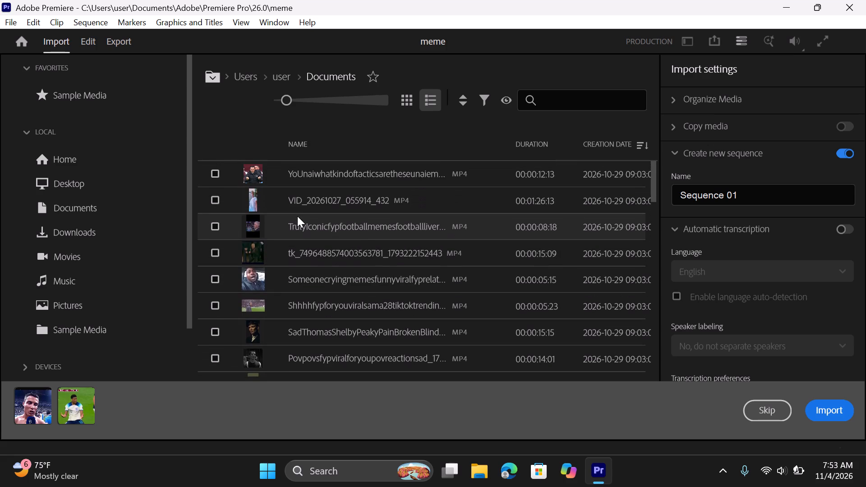
{"action": "scroll", "coordinate": [297, 216], "scroll_direction": "up", "scroll_amount": 1}
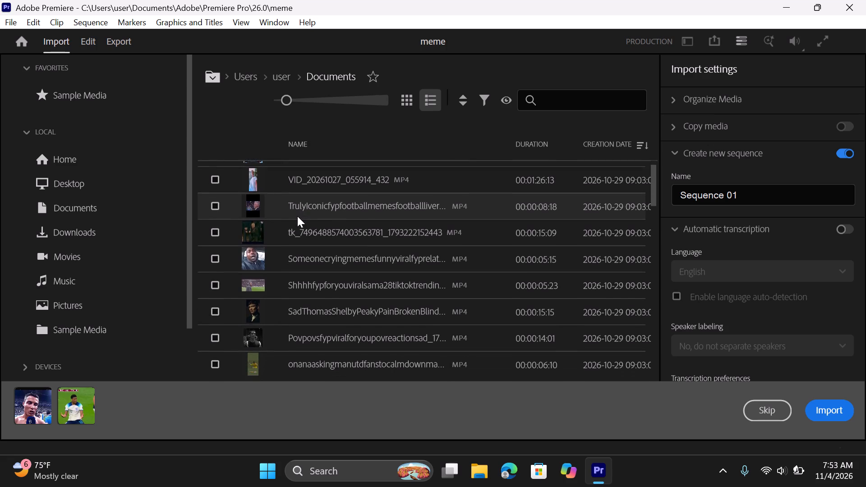
{"action": "scroll", "coordinate": [297, 216], "scroll_direction": "down", "scroll_amount": 6}
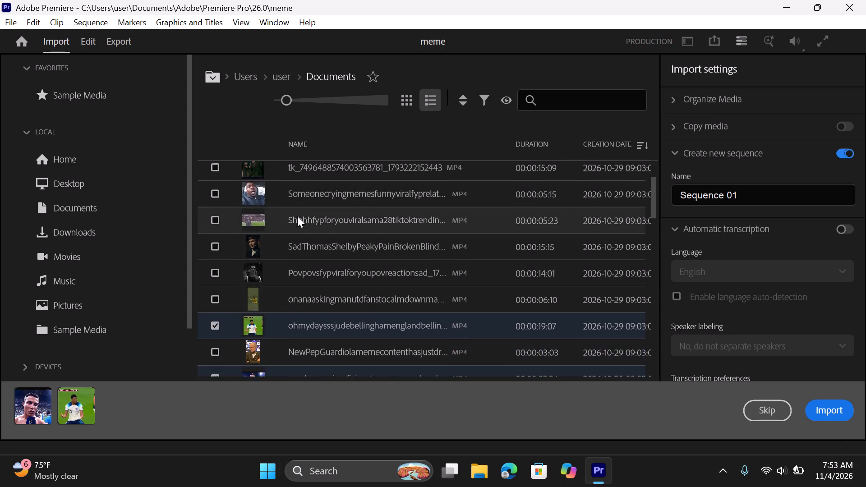
{"action": "scroll", "coordinate": [297, 216], "scroll_direction": "down", "scroll_amount": 7}
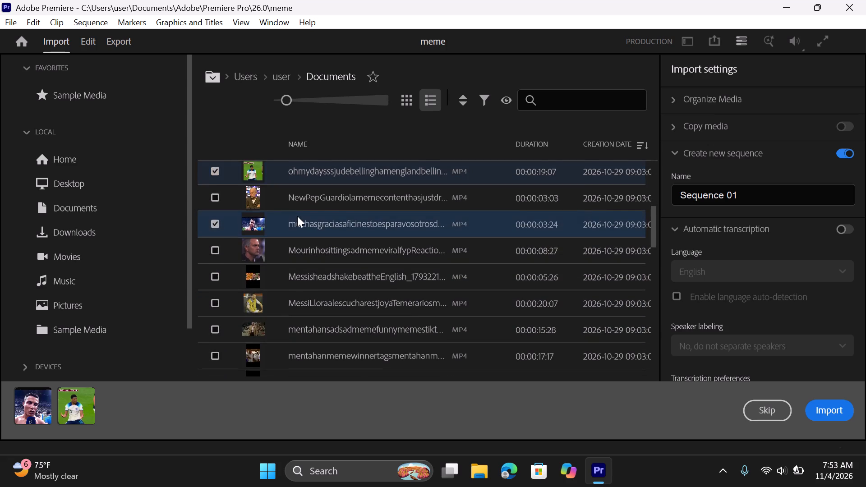
{"action": "scroll", "coordinate": [297, 216], "scroll_direction": "down", "scroll_amount": 6}
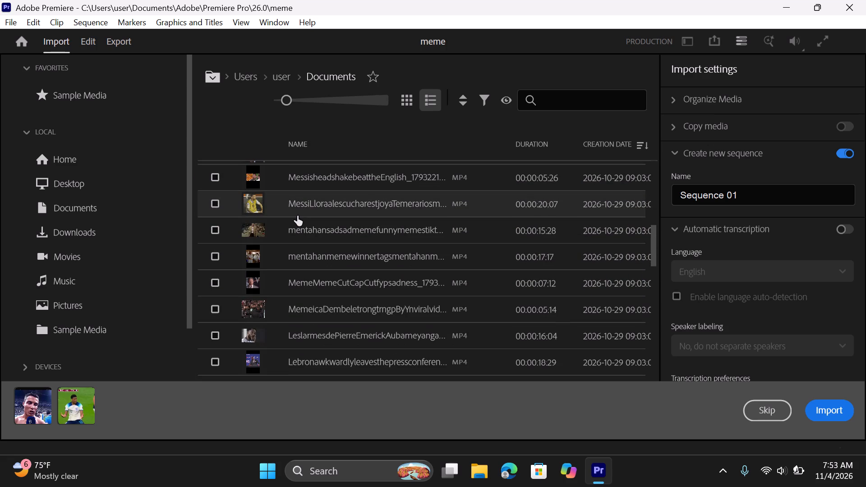
{"action": "scroll", "coordinate": [297, 216], "scroll_direction": "down", "scroll_amount": 3}
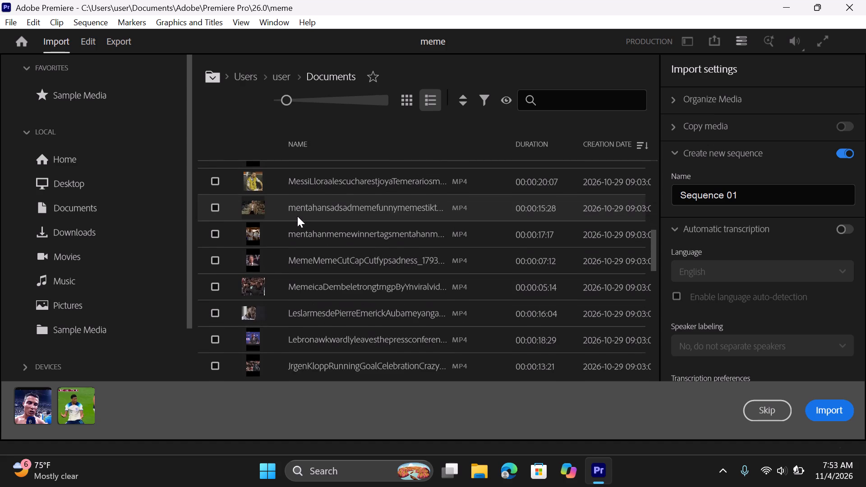
{"action": "scroll", "coordinate": [297, 216], "scroll_direction": "down", "scroll_amount": 4}
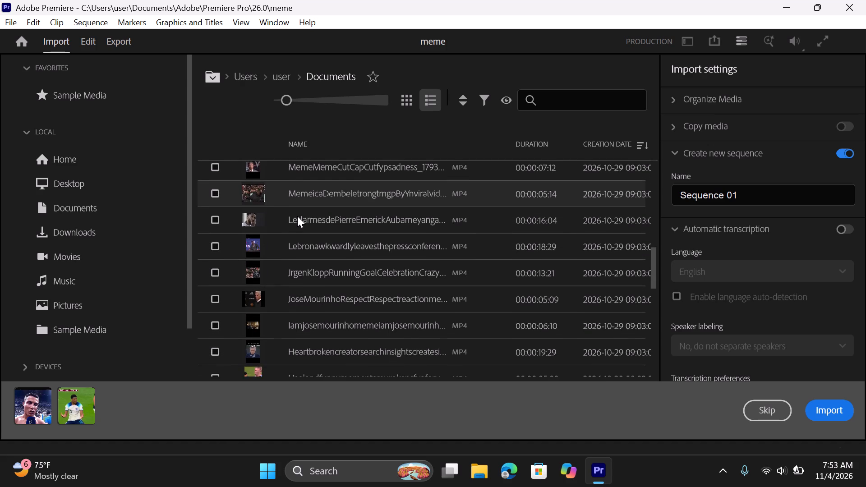
{"action": "scroll", "coordinate": [297, 216], "scroll_direction": "down", "scroll_amount": 4}
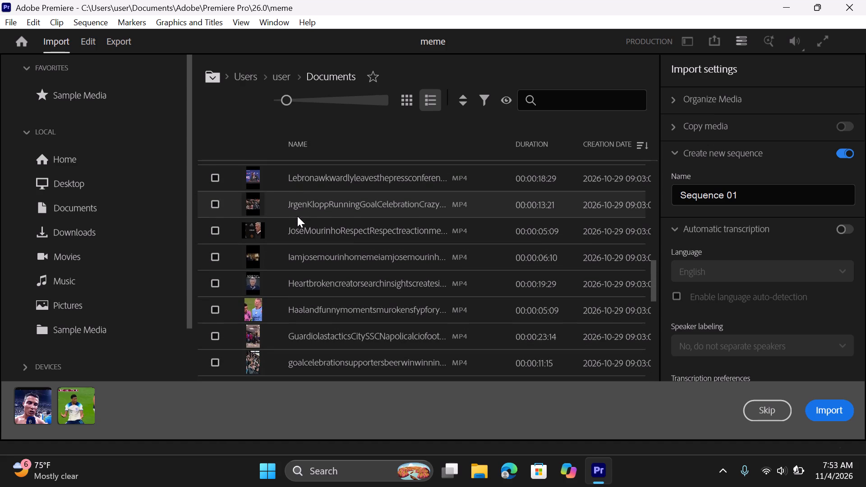
{"action": "scroll", "coordinate": [297, 216], "scroll_direction": "down", "scroll_amount": 1}
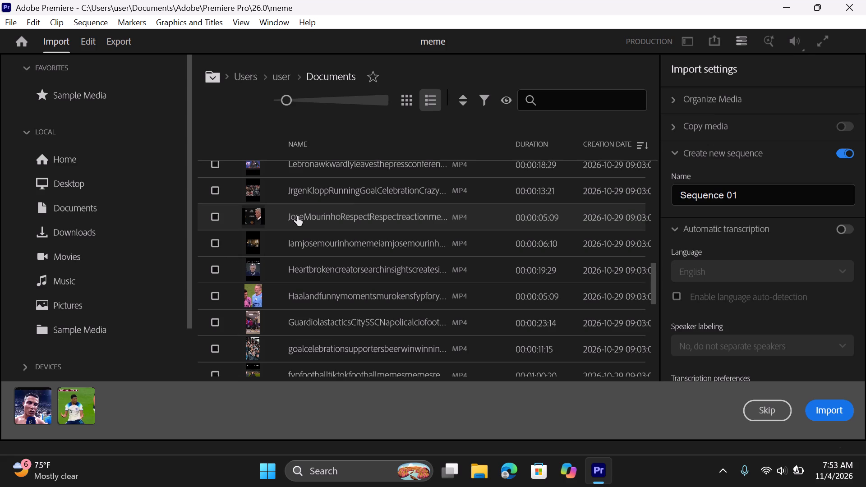
{"action": "scroll", "coordinate": [297, 216], "scroll_direction": "up", "scroll_amount": 4}
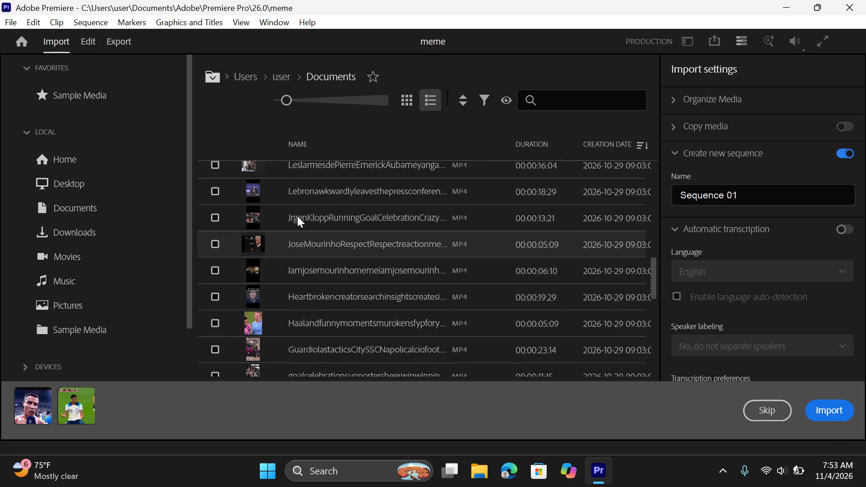
{"action": "scroll", "coordinate": [297, 216], "scroll_direction": "up", "scroll_amount": 10}
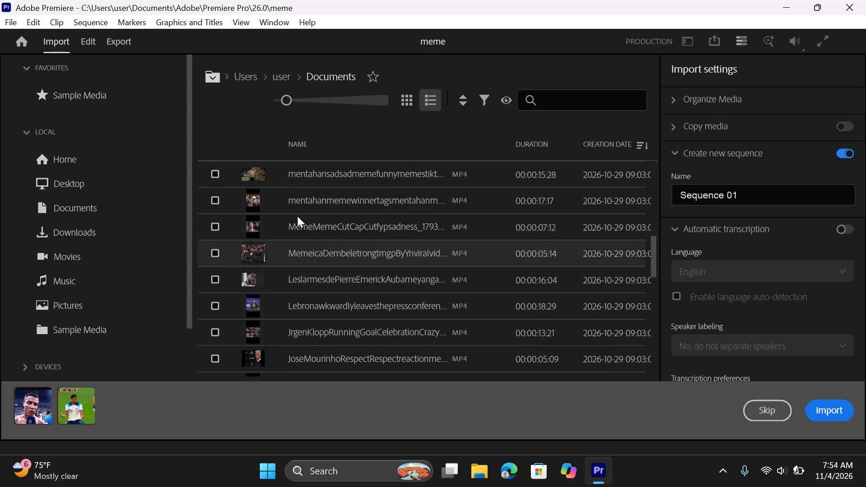
{"action": "scroll", "coordinate": [297, 216], "scroll_direction": "up", "scroll_amount": 6}
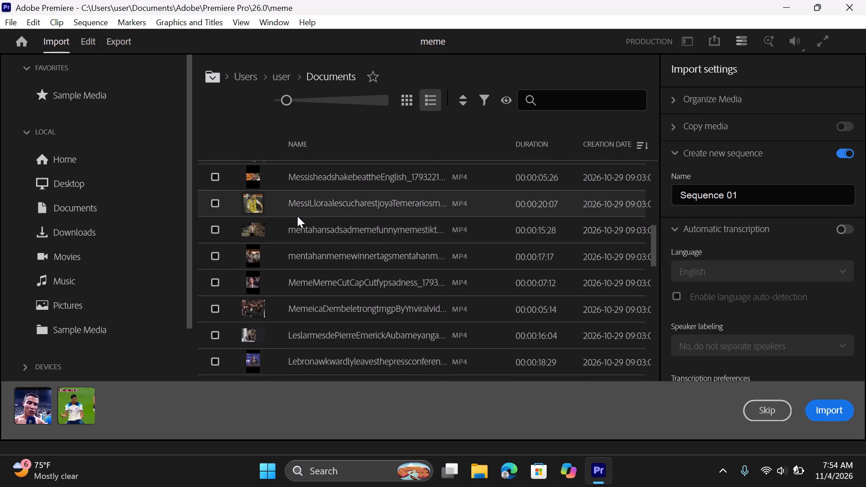
{"action": "scroll", "coordinate": [297, 216], "scroll_direction": "up", "scroll_amount": 2}
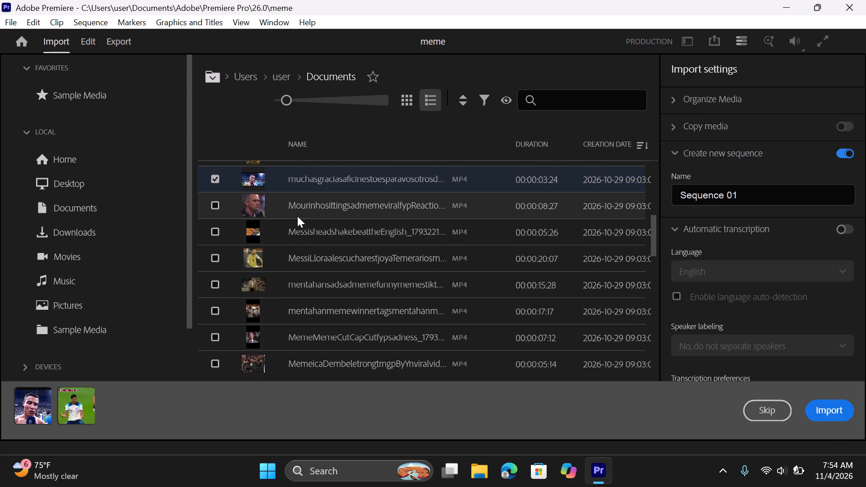
{"action": "scroll", "coordinate": [298, 221], "scroll_direction": "up", "scroll_amount": 3}
{"action": "scroll", "coordinate": [298, 221], "scroll_direction": "down", "scroll_amount": 2}
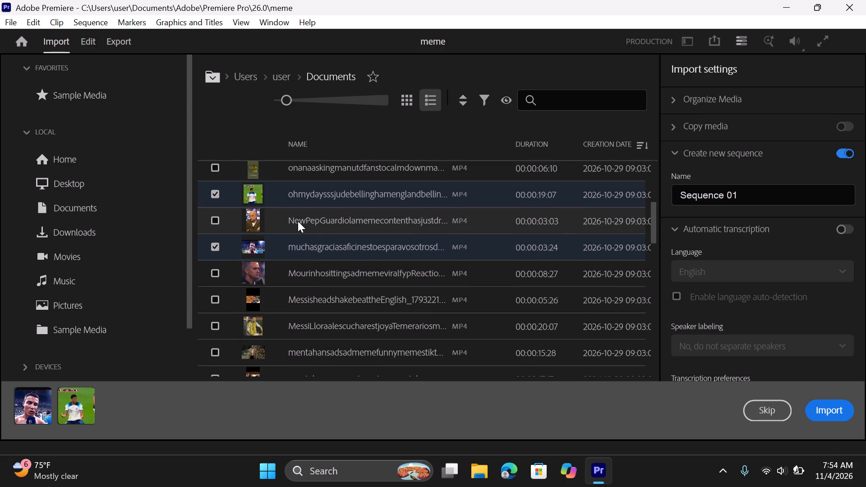
{"action": "scroll", "coordinate": [298, 221], "scroll_direction": "down", "scroll_amount": 2}
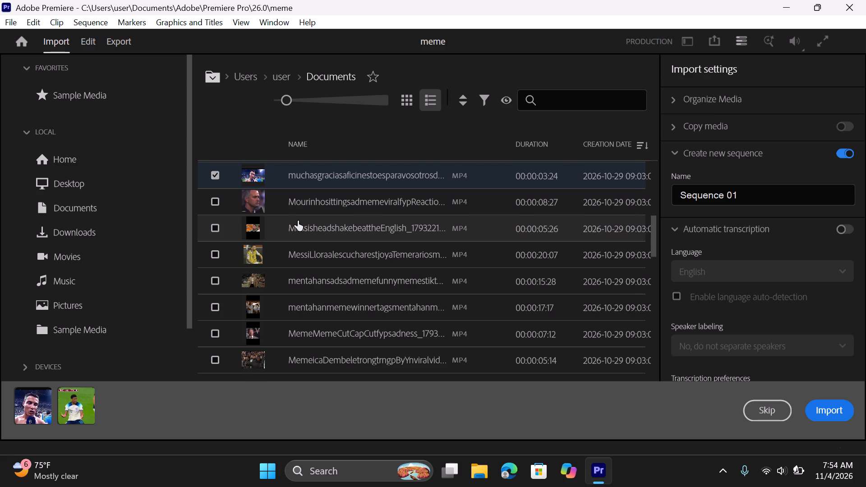
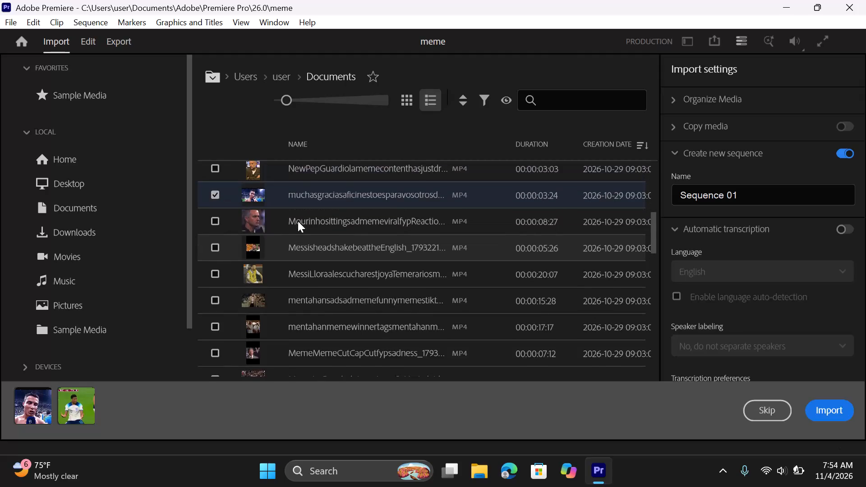
{"action": "scroll", "coordinate": [298, 221], "scroll_direction": "up", "scroll_amount": 9}
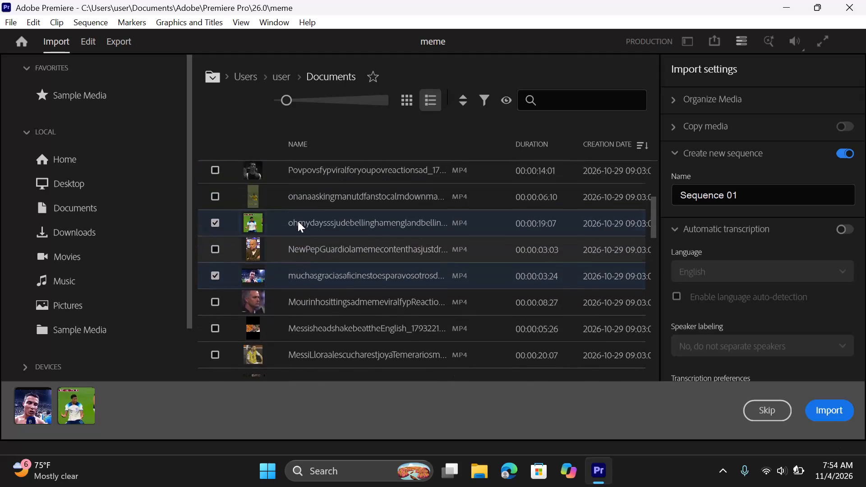
{"action": "scroll", "coordinate": [298, 221], "scroll_direction": "up", "scroll_amount": 12}
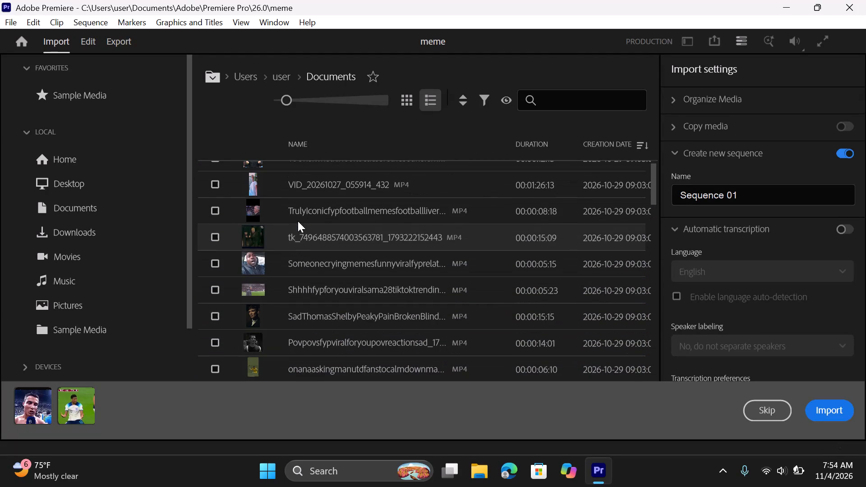
{"action": "scroll", "coordinate": [298, 221], "scroll_direction": "up", "scroll_amount": 3}
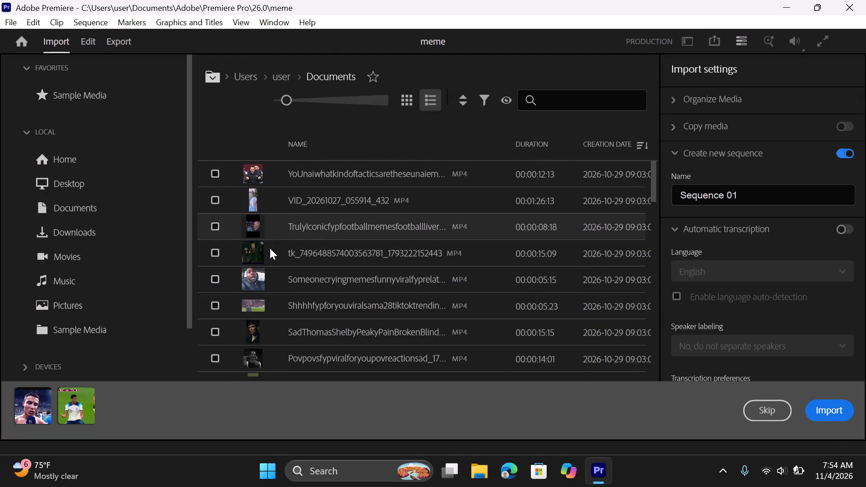
{"action": "left_click", "coordinate": [216, 250]}
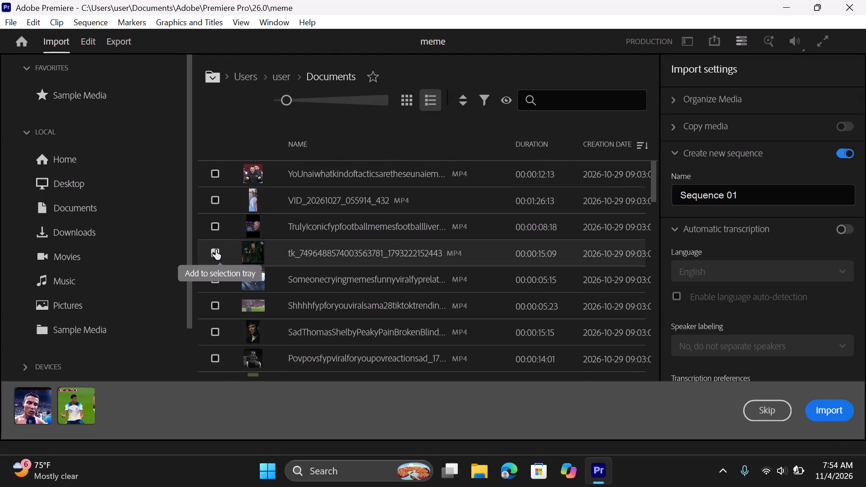
{"action": "left_click", "coordinate": [841, 410]}
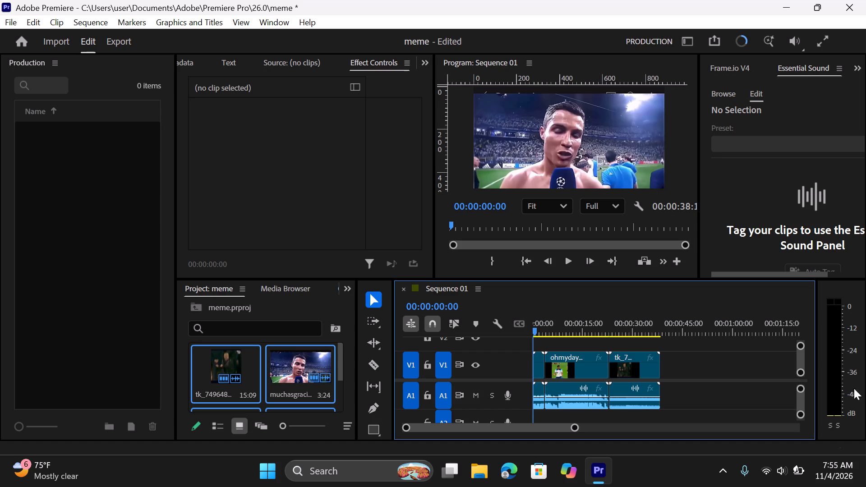
Play Sequence 01 from the start to review the imported clips, raising the system volume to nearly half for the audio.
{"action": "left_click", "coordinate": [567, 261]}
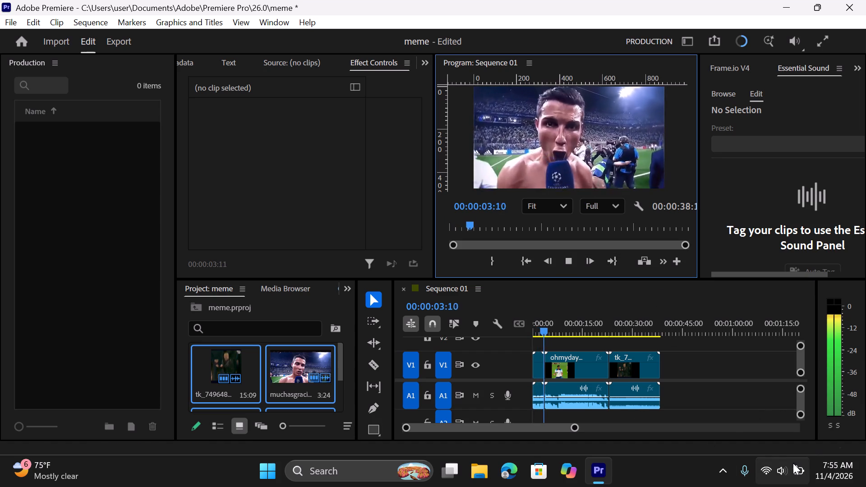
{"action": "left_click", "coordinate": [784, 472]}
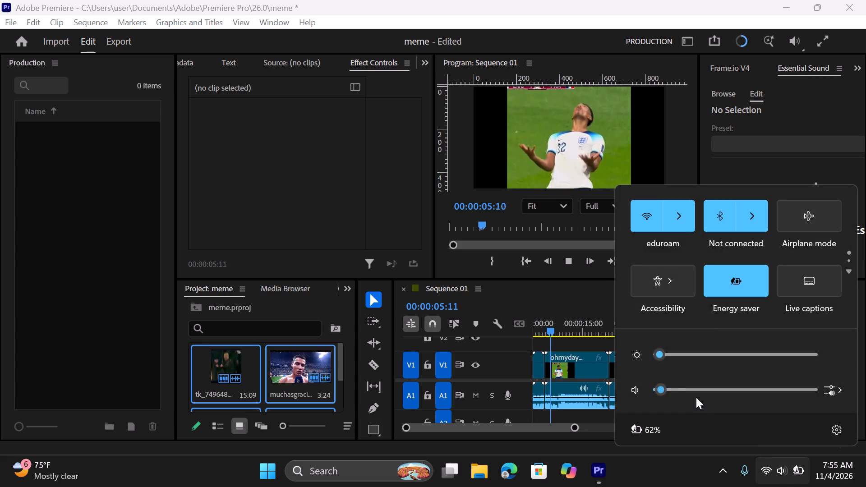
{"action": "left_click", "coordinate": [700, 387]}
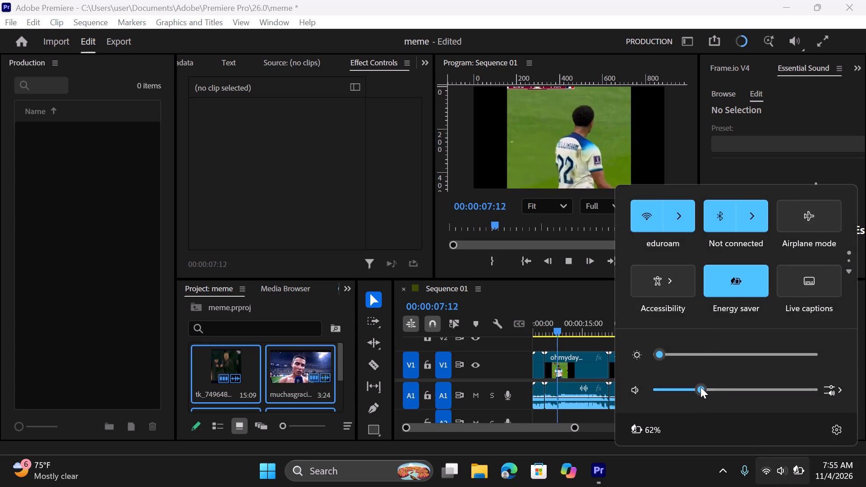
{"action": "left_click", "coordinate": [729, 386]}
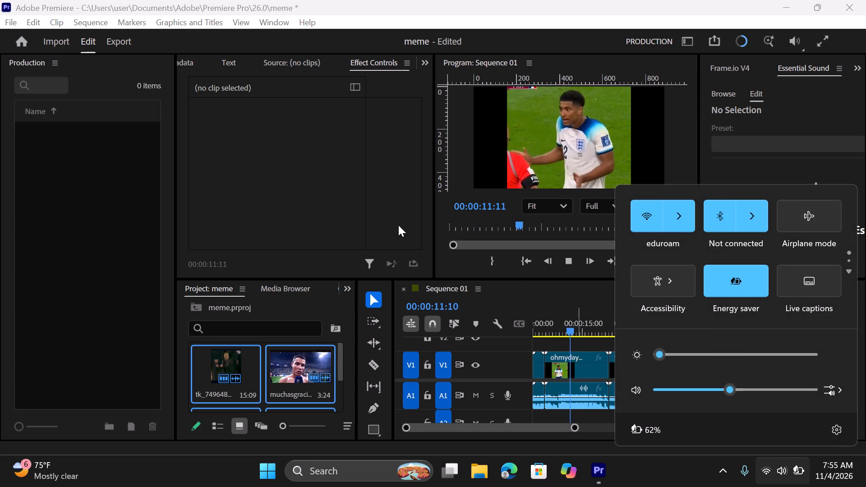
{"action": "left_click", "coordinate": [561, 135]}
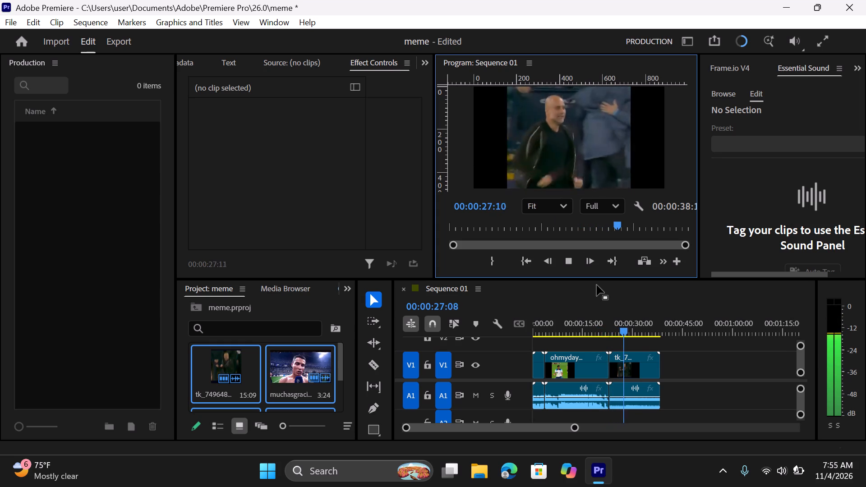
Delete the ohmydaysssjudebellingham clip, the middle one on video track V1, from Sequence 01.
{"action": "left_click", "coordinate": [590, 372]}
{"action": "key", "text": "BackSpace"}
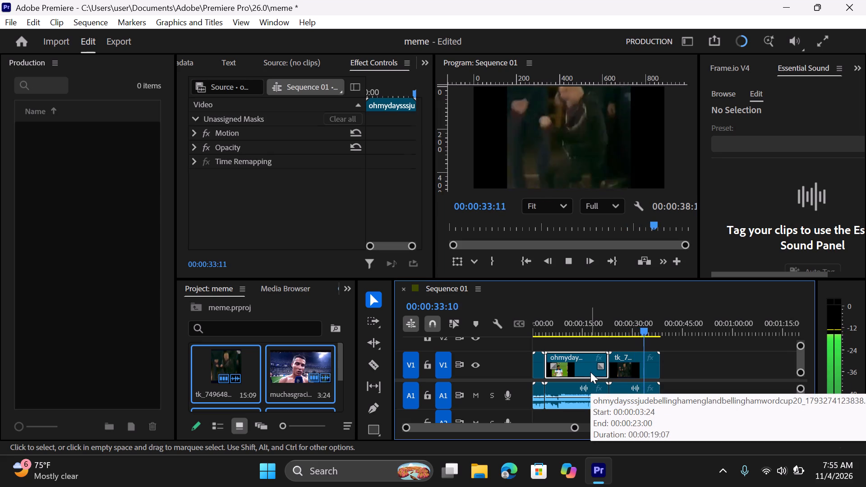
Delete the middle clip's audio between the first clip and the tk_ clip, and close the gap it leaves.
{"action": "left_click", "coordinate": [584, 404]}
{"action": "key", "text": "BackSpace"}
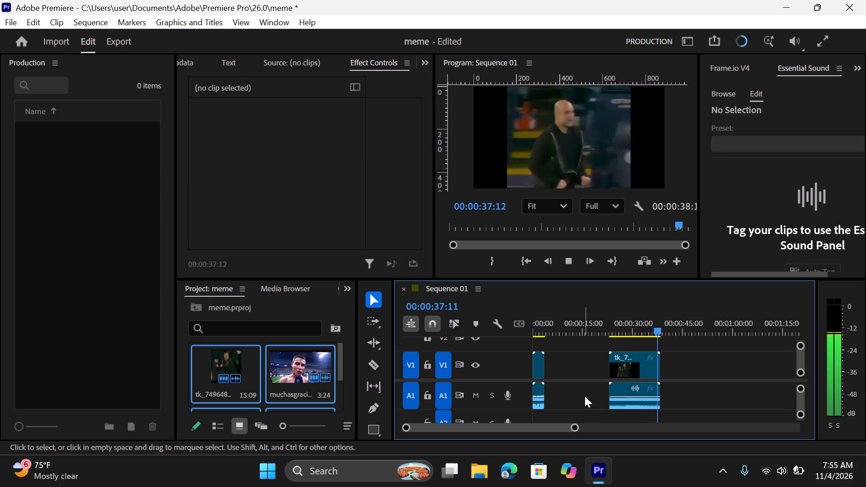
{"action": "left_click", "coordinate": [585, 371]}
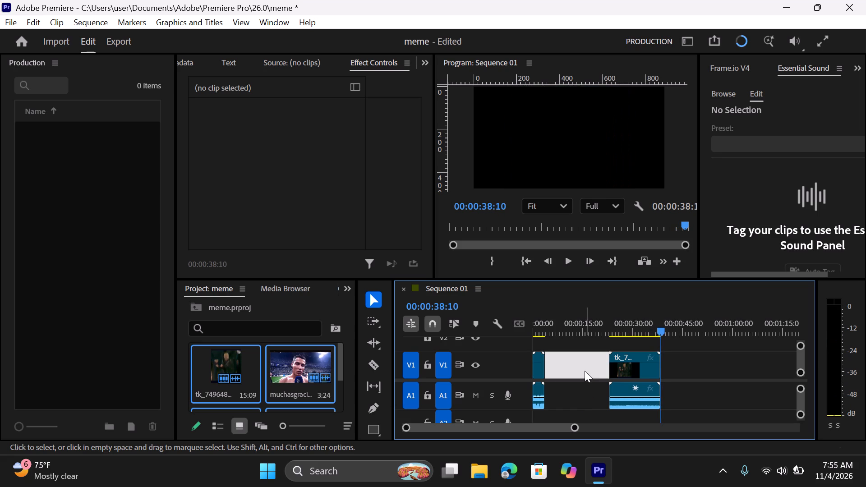
{"action": "key", "text": "BackSpace"}
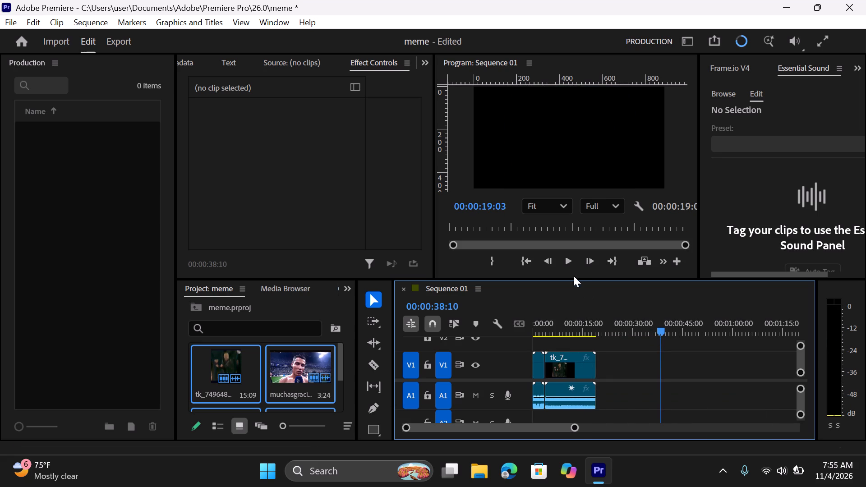
Play Sequence 01 from its start to review the two remaining clips.
{"action": "left_click", "coordinate": [567, 262]}
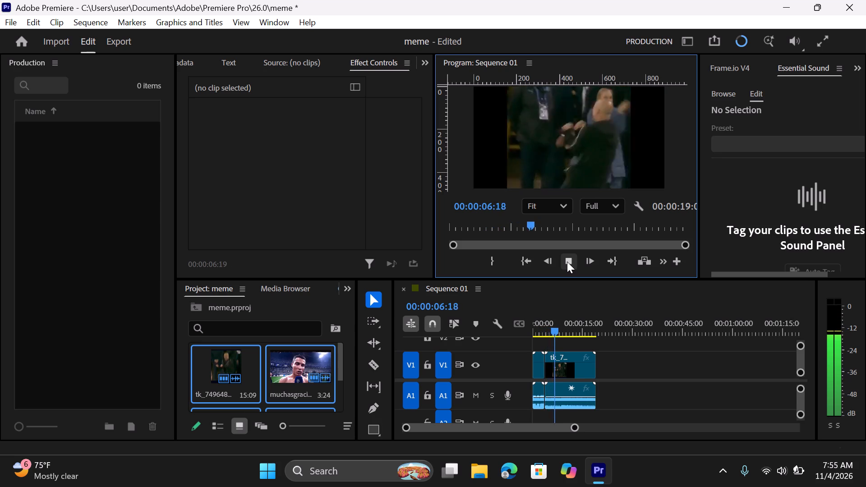
{"action": "left_click", "coordinate": [449, 229]}
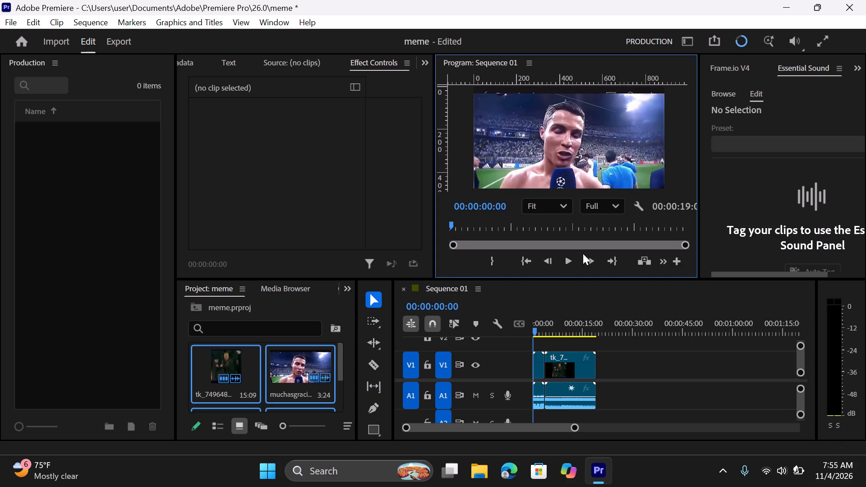
{"action": "left_click", "coordinate": [566, 264]}
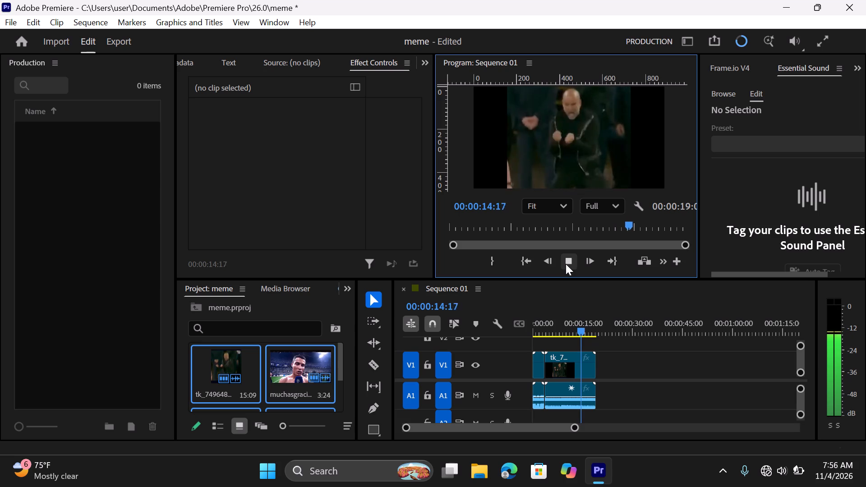
Split the tk_ clip's video and audio with the Razor tool at about 00:00:12:23.
{"action": "left_click", "coordinate": [373, 359]}
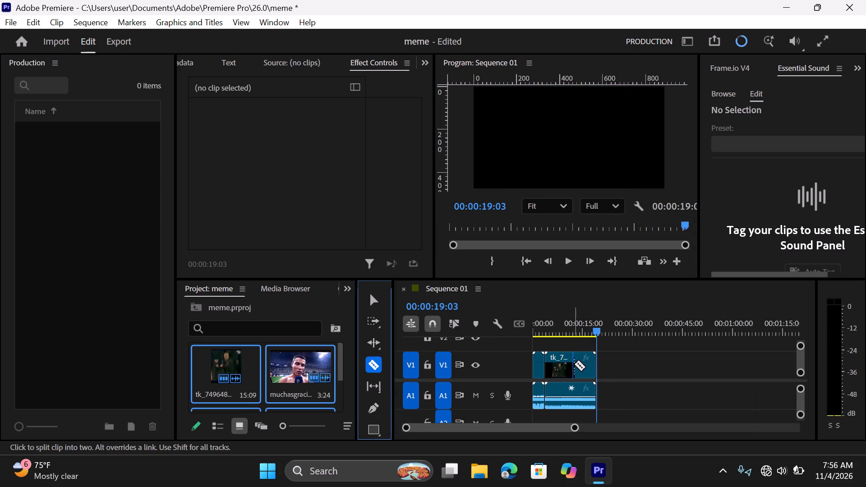
{"action": "left_click", "coordinate": [576, 366]}
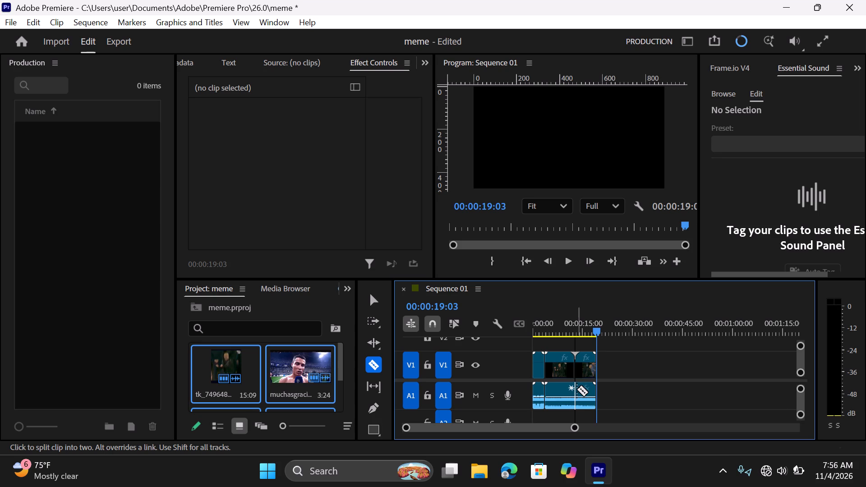
{"action": "left_click", "coordinate": [577, 390]}
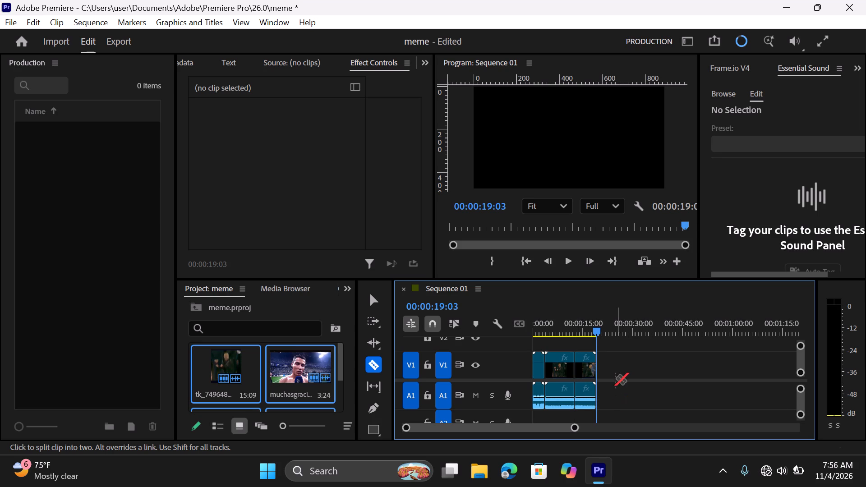
Delete the video portion of the tk_ clip after the cut on V1.
{"action": "left_click_drag", "start_coordinate": [373, 303], "coordinate": [588, 376]}
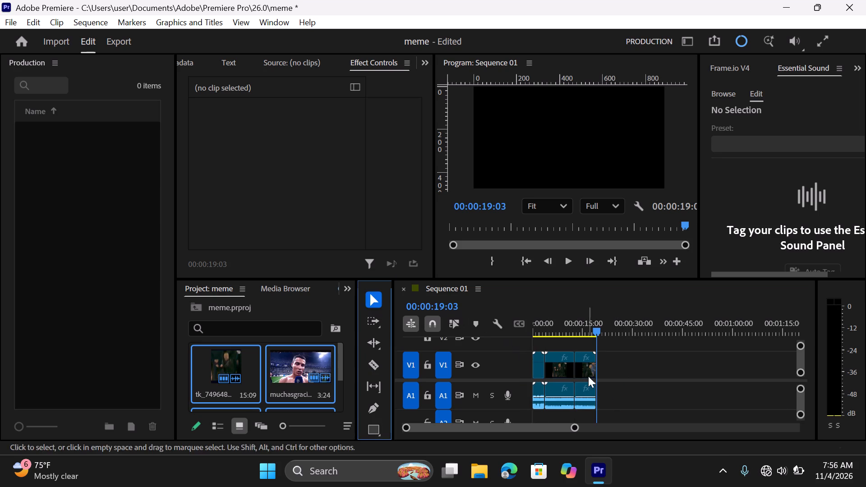
{"action": "left_click_drag", "start_coordinate": [588, 376], "coordinate": [592, 379]}
{"action": "left_click", "coordinate": [592, 379]}
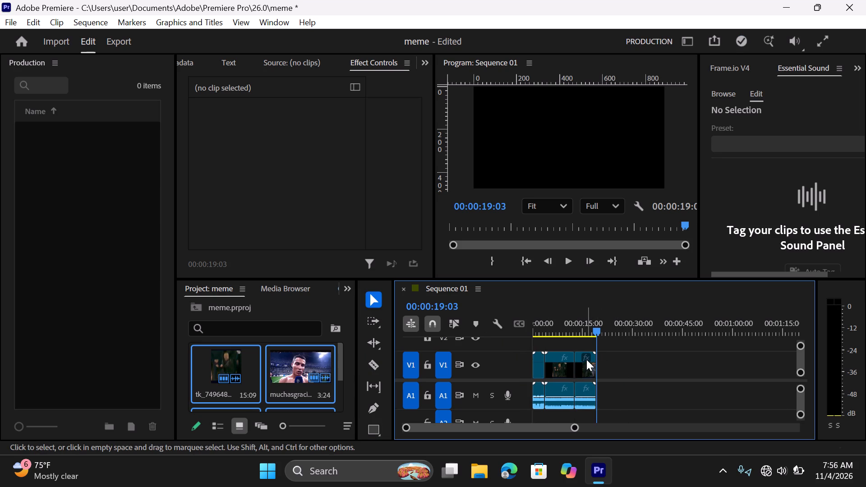
{"action": "left_click", "coordinate": [586, 359]}
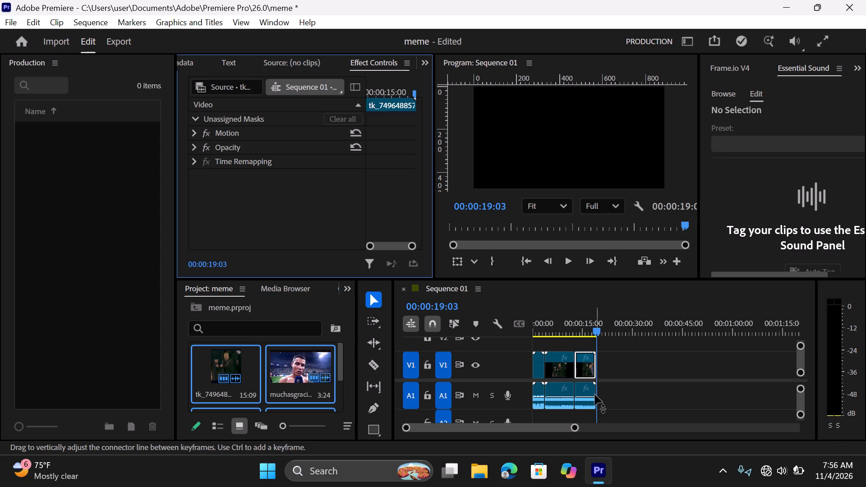
{"action": "left_click", "coordinate": [595, 395]}
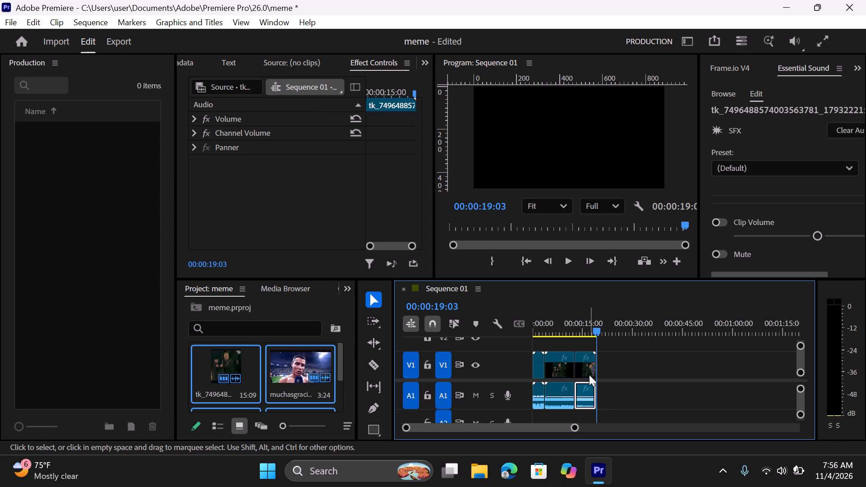
{"action": "left_click", "coordinate": [589, 375]}
{"action": "key", "text": "BackSpace"}
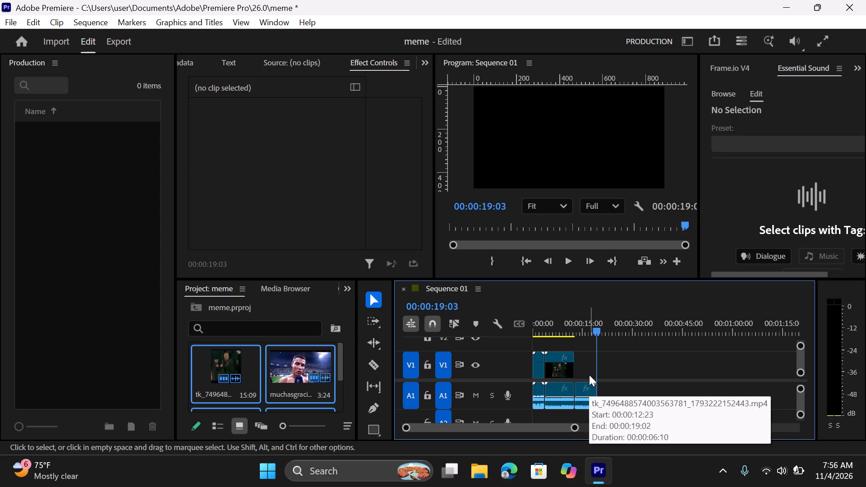
Delete the leftover audio portion of the tk_ clip after the cut on A1.
{"action": "left_click", "coordinate": [587, 387]}
{"action": "key", "text": "BackSpace"}
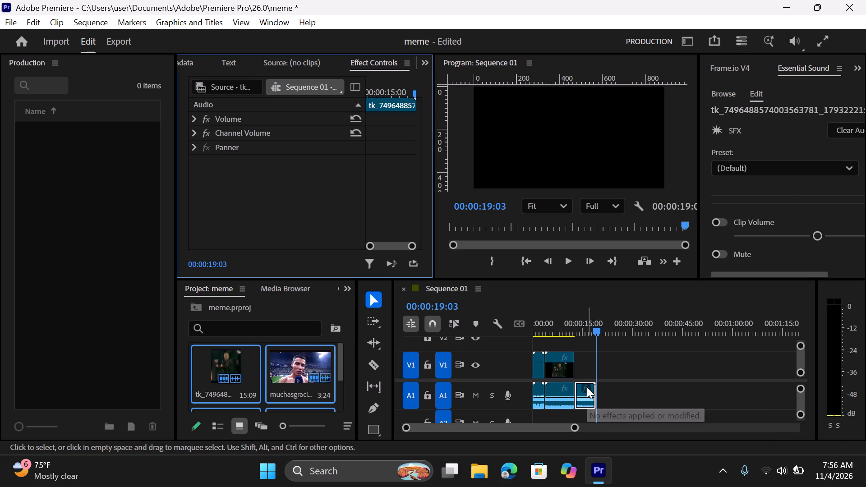
{"action": "key", "text": "BackSpace"}
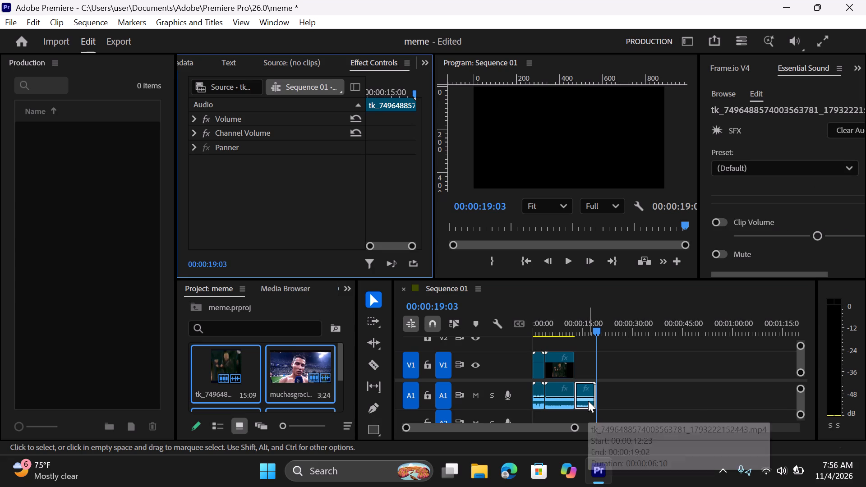
{"action": "key", "text": "BackSpace"}
{"action": "key", "text": "BackSpace"}
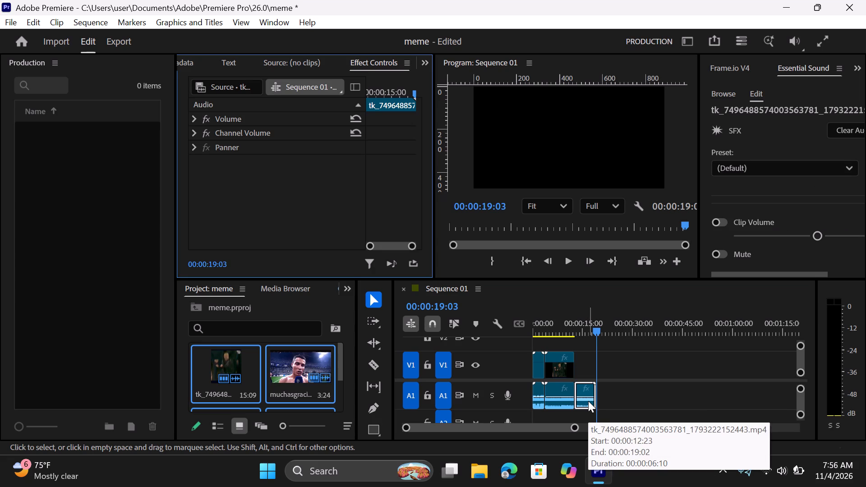
{"action": "key", "text": "BackSpace"}
{"action": "key", "text": "BackSpace"}
{"action": "key", "text": "BackSpace"}
{"action": "key", "text": "BackSpace"}
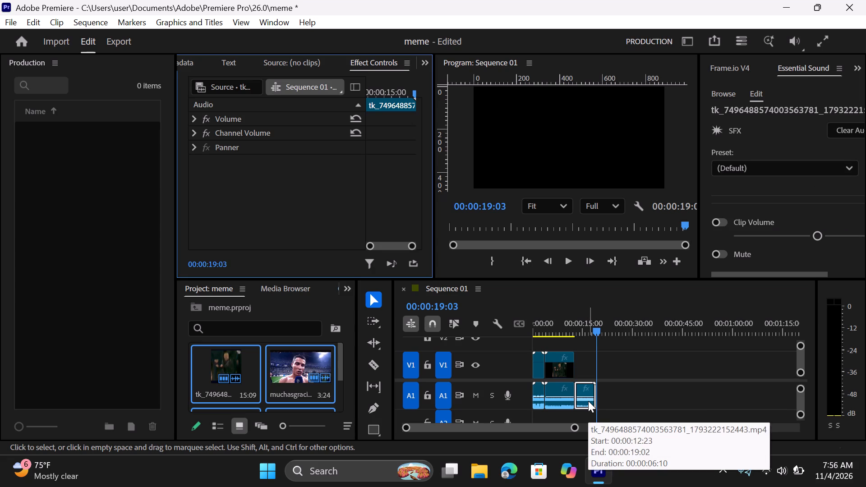
{"action": "key", "text": "BackSpace"}
{"action": "key", "text": "BackSpace"}
{"action": "key", "text": "BackSpace"}
{"action": "left_click", "coordinate": [587, 400]}
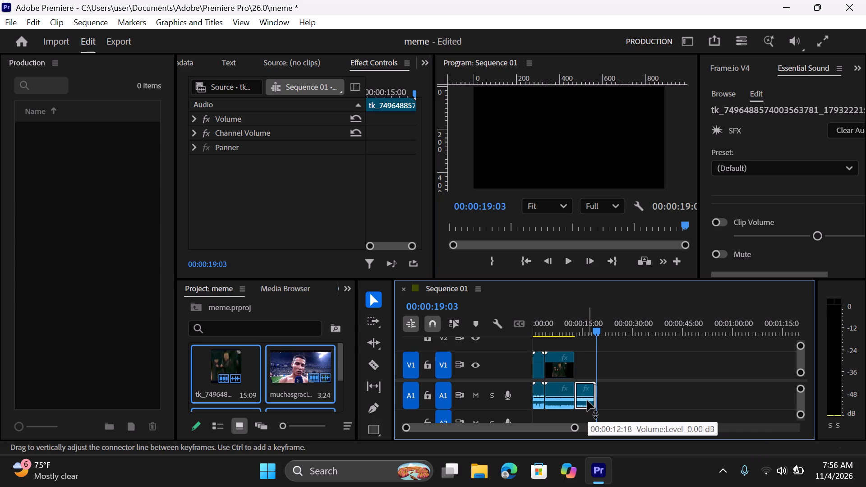
{"action": "key", "text": "BackSpace"}
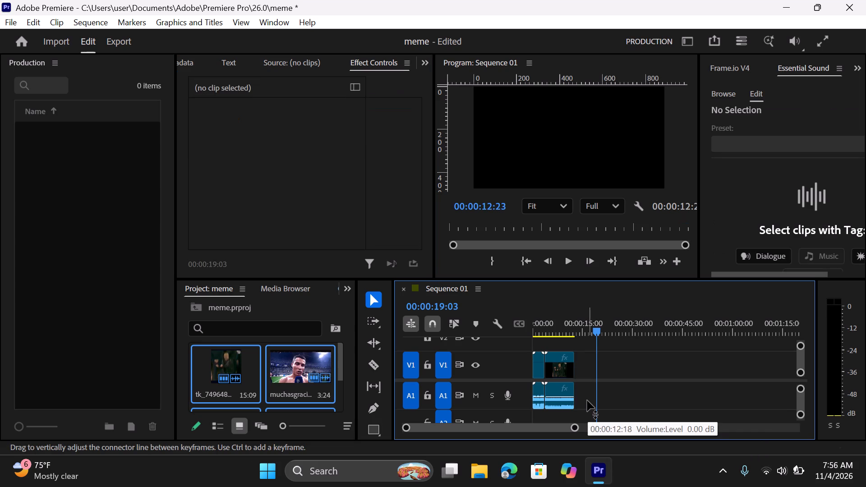
Play the trimmed sequence from the beginning to check the edit.
{"action": "left_click", "coordinate": [568, 265]}
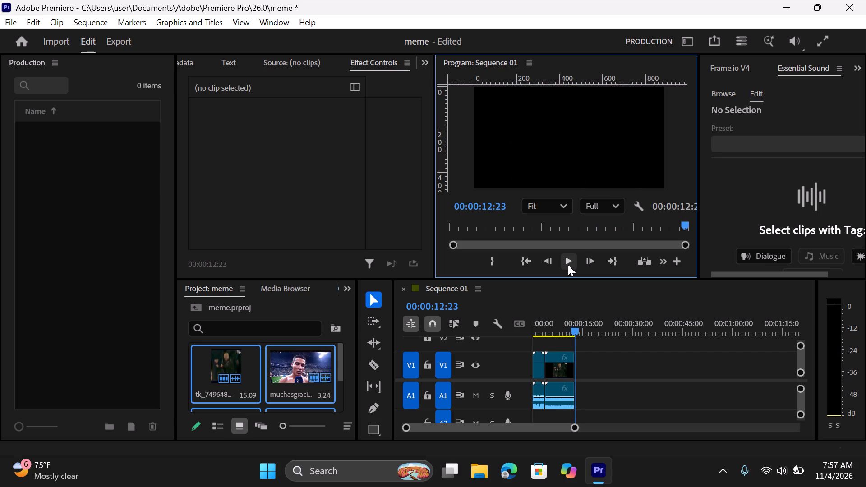
{"action": "left_click", "coordinate": [571, 256]}
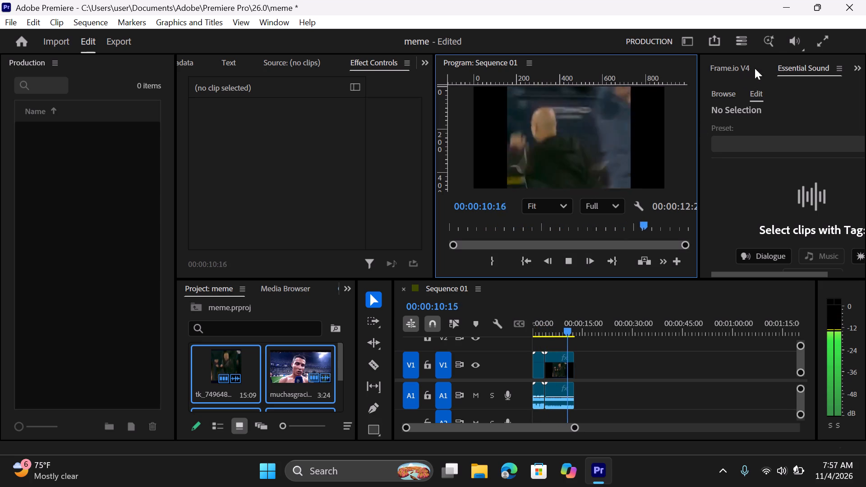
Minimize Premiere and launch Kuro (2) from the desktop.
{"action": "left_click", "coordinate": [787, 9]}
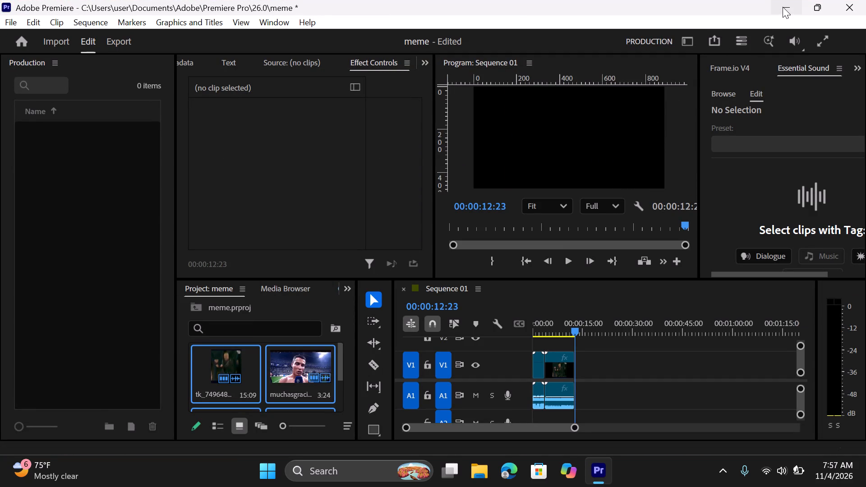
{"action": "left_click", "coordinate": [784, 5]}
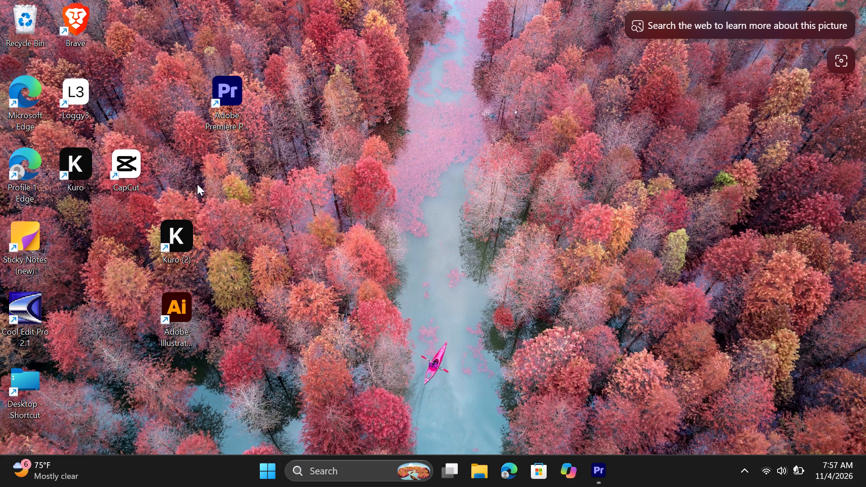
{"action": "double_click", "coordinate": [183, 234]}
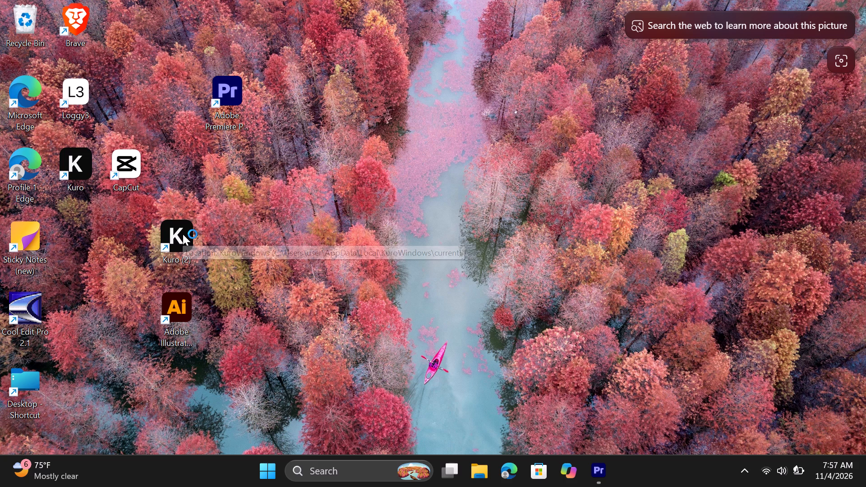
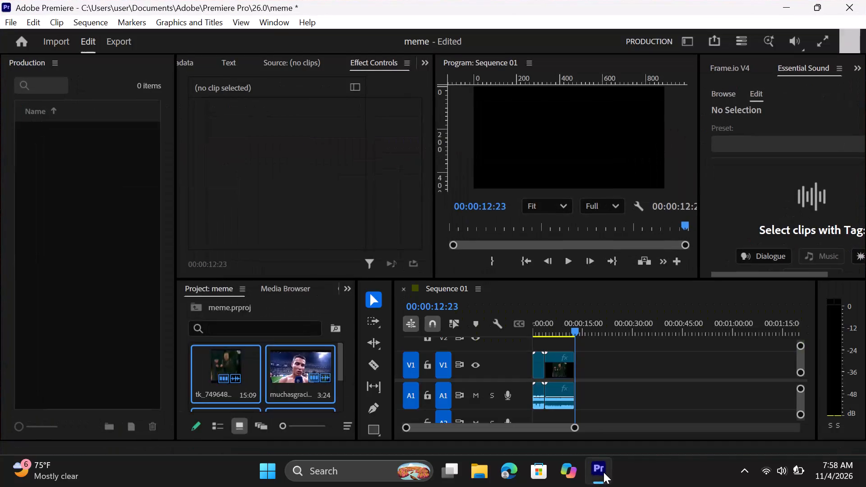
Play the sequence into the tk_ clip and place an empty text layer near the top of the frame at 00:00:05:11.
{"action": "left_click", "coordinate": [562, 264]}
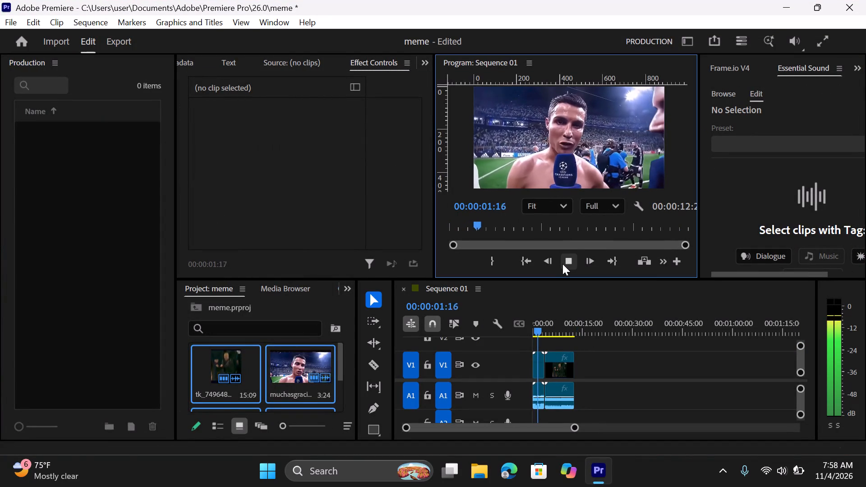
{"action": "key", "text": "t"}
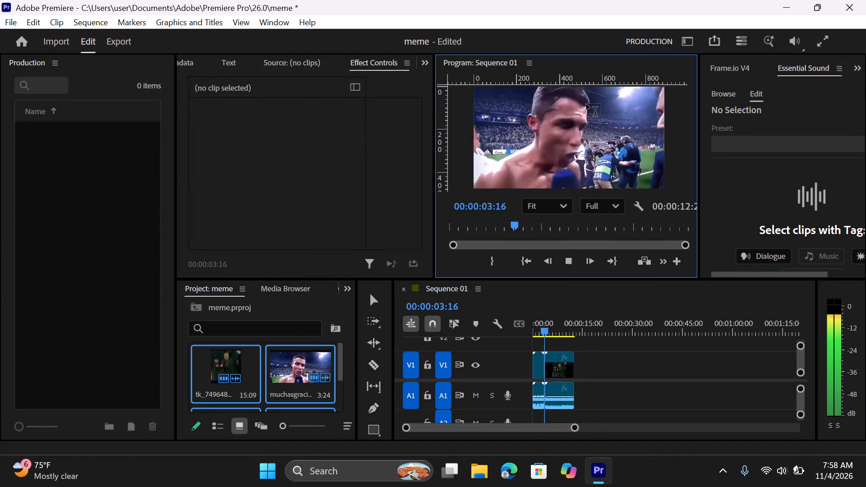
{"action": "left_click", "coordinate": [509, 106]}
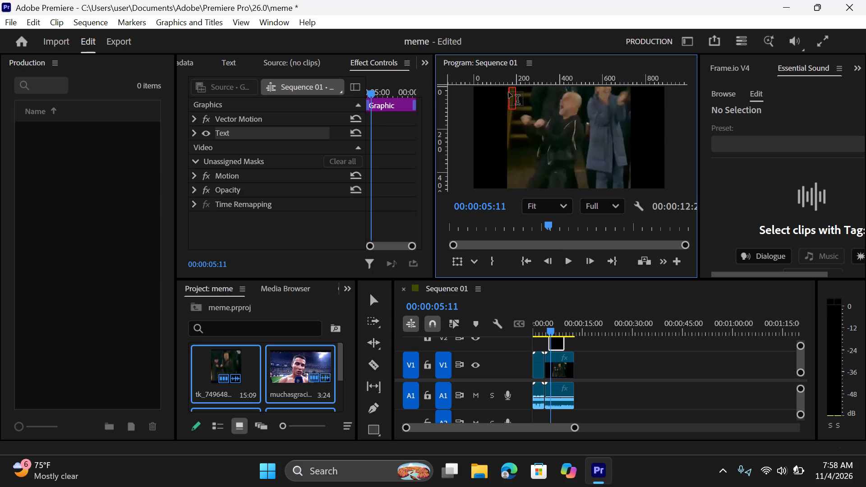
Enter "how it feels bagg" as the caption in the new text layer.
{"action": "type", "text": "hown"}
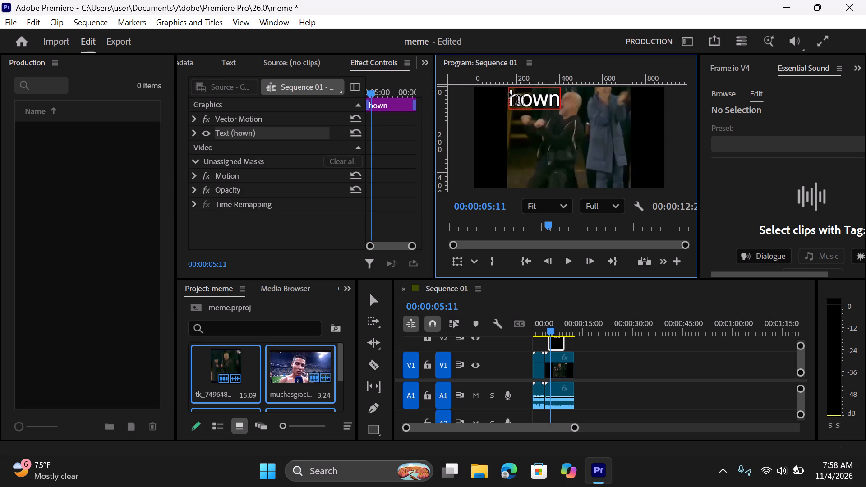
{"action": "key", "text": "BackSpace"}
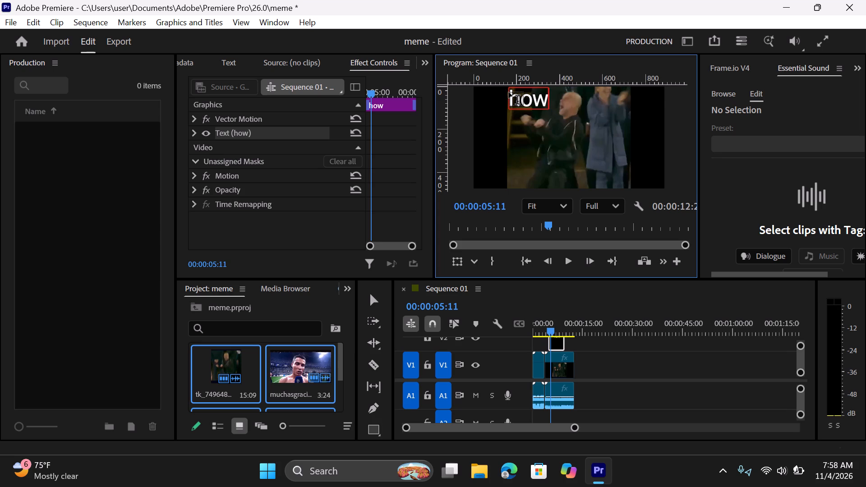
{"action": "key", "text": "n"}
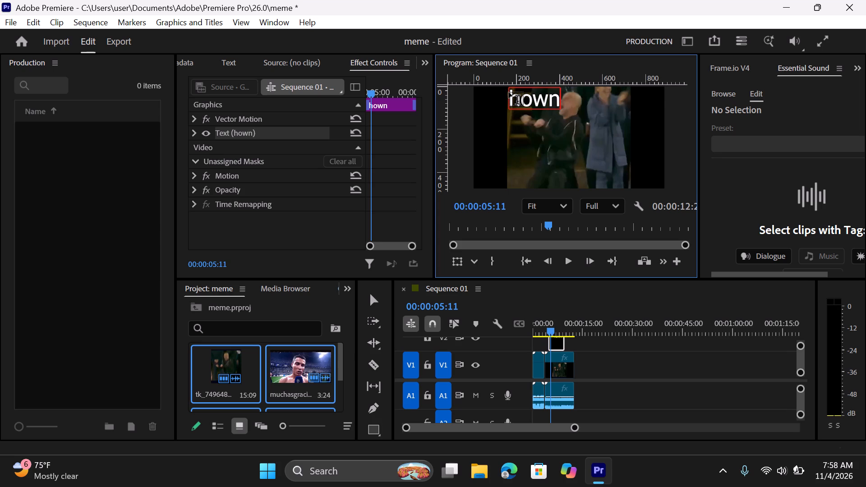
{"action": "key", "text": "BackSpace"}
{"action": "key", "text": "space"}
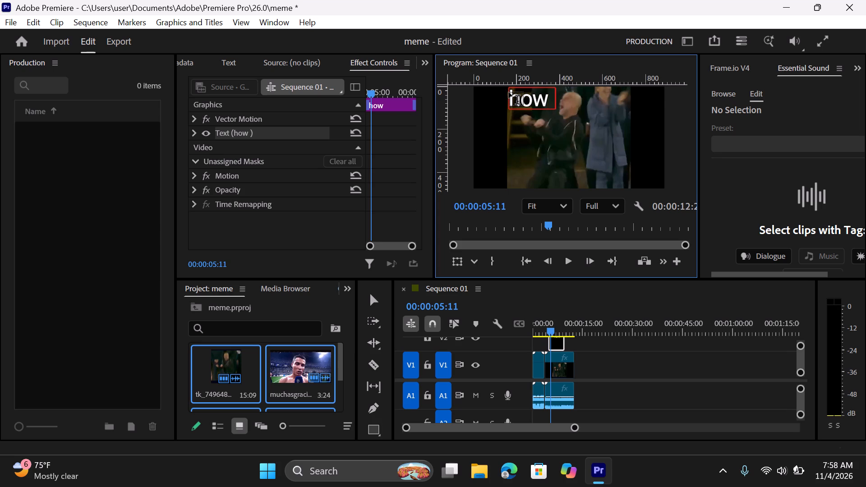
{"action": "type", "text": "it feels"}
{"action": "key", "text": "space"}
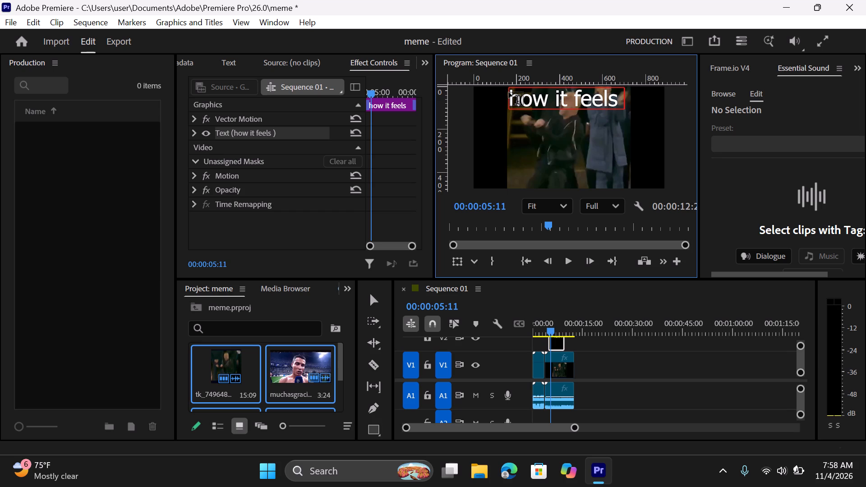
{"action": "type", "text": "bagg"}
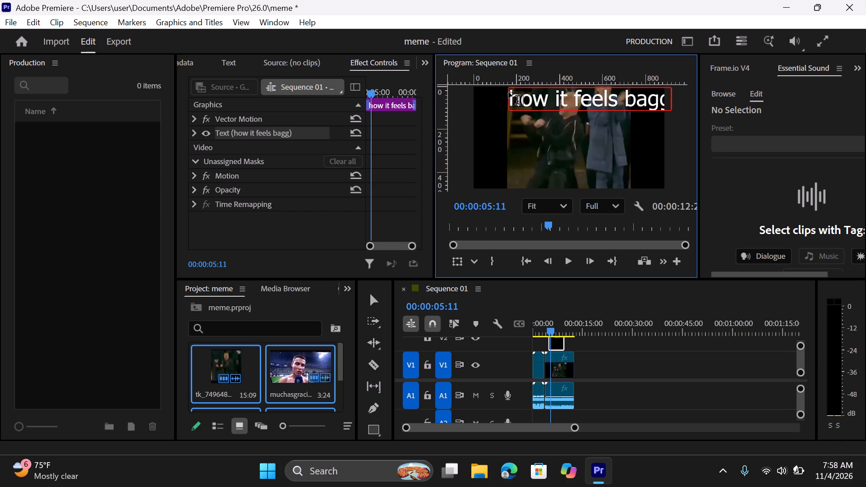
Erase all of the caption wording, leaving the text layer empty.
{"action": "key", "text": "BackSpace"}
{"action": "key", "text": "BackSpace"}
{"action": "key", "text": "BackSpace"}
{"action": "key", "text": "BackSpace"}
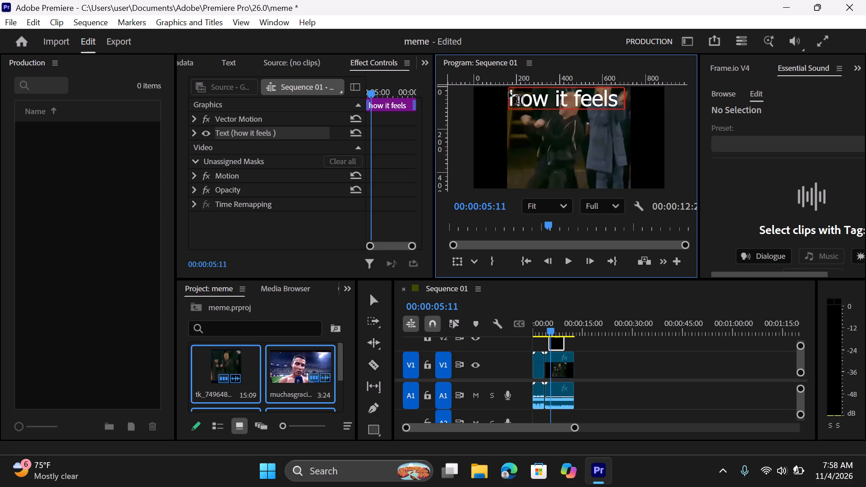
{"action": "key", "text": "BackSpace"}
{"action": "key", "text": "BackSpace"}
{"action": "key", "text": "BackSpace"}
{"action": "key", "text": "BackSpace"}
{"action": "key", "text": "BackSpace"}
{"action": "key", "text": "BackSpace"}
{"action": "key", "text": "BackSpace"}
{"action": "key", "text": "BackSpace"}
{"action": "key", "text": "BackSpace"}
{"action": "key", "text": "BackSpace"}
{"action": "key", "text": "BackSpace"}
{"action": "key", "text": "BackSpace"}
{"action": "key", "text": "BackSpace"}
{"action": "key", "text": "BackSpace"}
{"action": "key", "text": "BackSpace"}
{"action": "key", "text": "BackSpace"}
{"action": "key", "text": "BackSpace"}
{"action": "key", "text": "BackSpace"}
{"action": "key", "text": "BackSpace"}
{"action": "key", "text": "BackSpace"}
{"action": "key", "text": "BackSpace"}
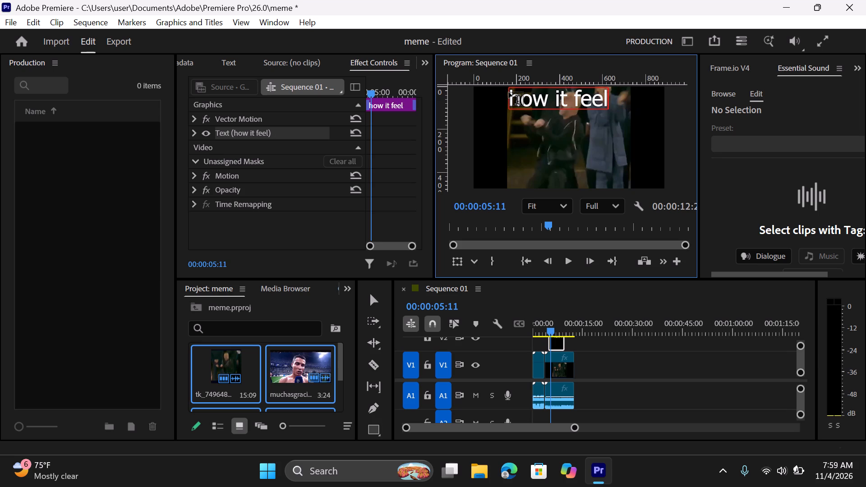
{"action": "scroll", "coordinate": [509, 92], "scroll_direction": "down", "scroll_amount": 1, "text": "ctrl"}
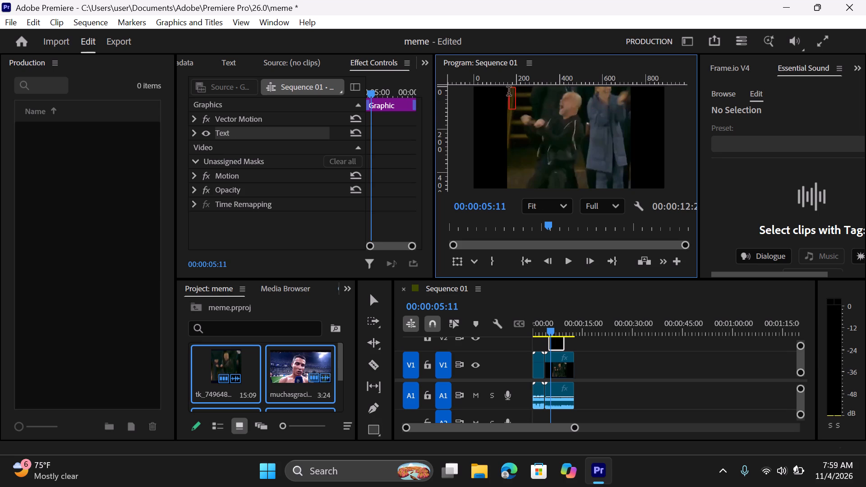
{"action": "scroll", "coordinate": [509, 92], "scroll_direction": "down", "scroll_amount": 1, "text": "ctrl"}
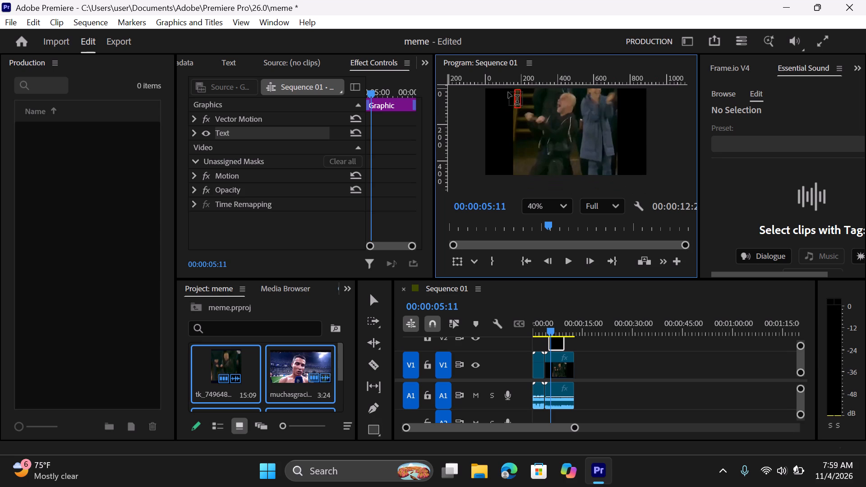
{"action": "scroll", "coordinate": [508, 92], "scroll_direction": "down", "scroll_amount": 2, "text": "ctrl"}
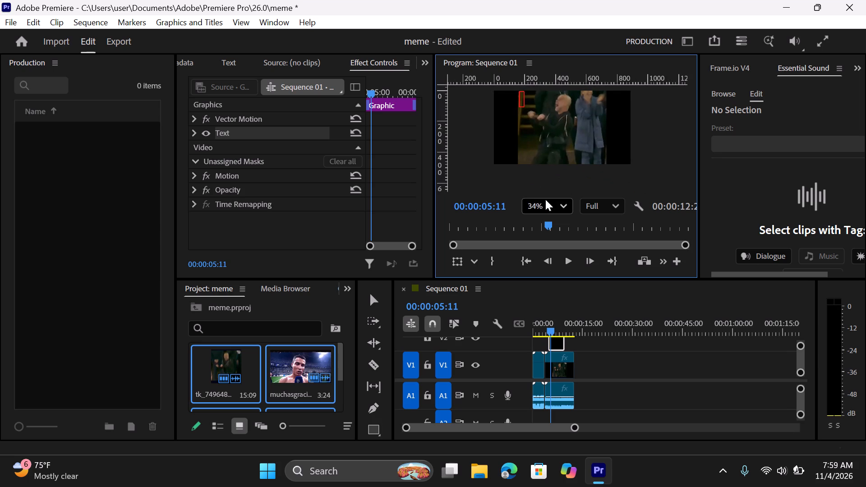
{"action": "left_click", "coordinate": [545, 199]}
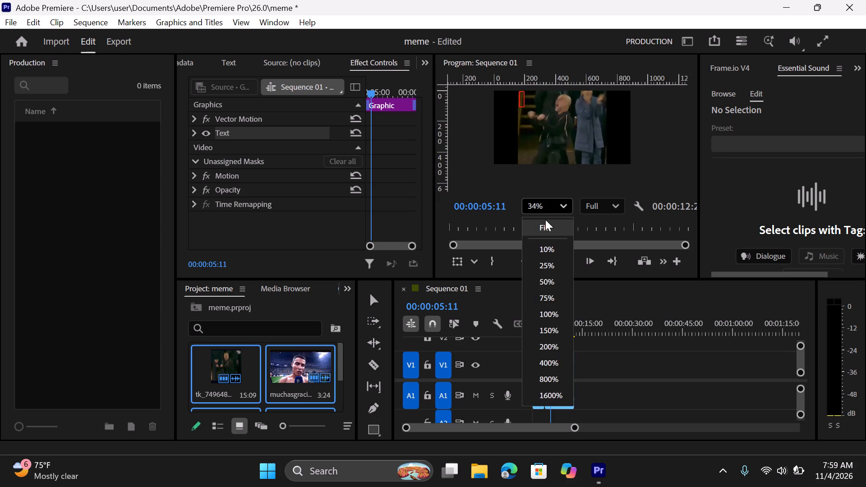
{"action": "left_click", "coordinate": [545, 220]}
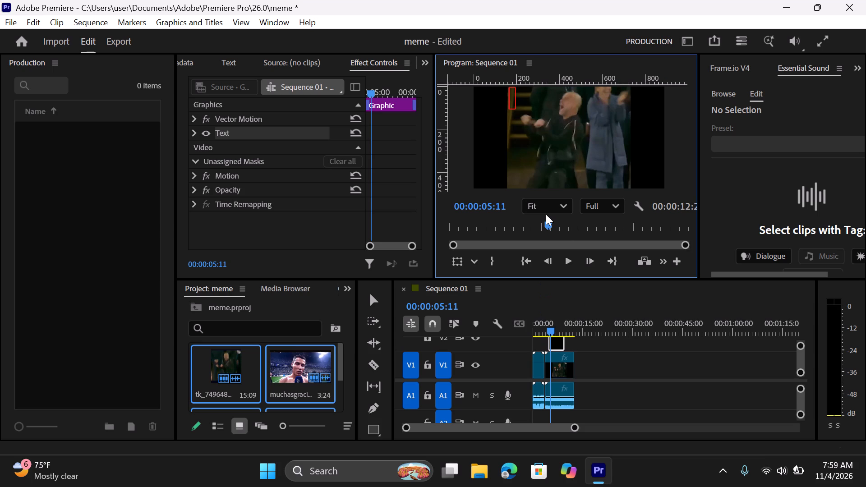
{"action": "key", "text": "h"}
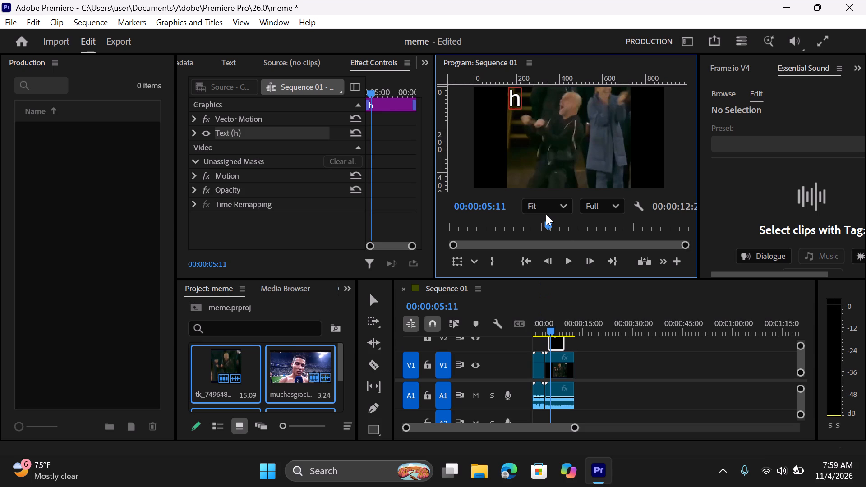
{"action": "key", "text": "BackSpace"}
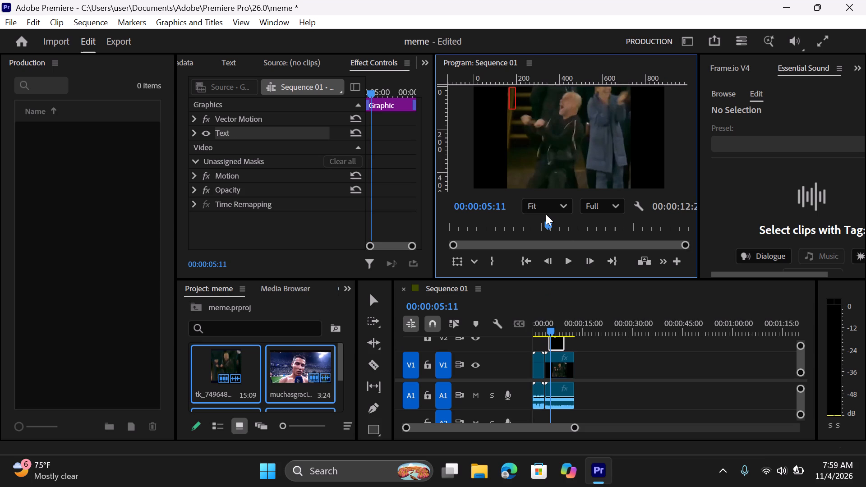
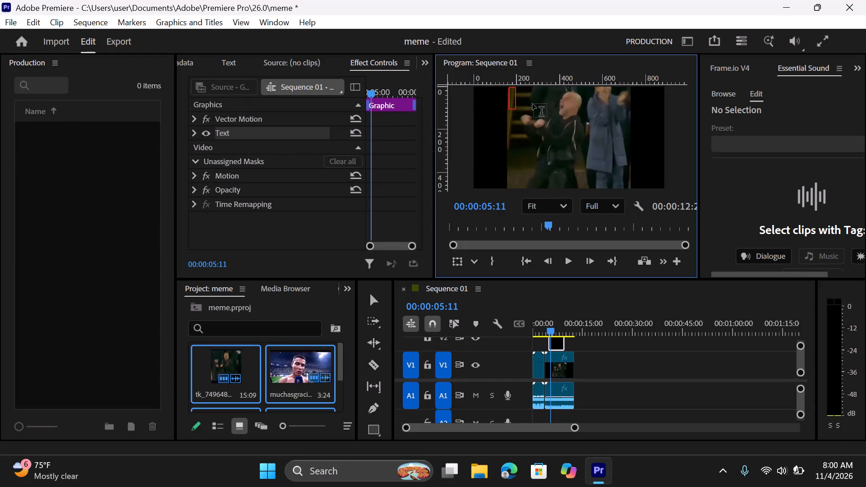
Enter "how it feels getting" as the caption in the empty text layer.
{"action": "type", "text": "how"}
{"action": "key", "text": "space"}
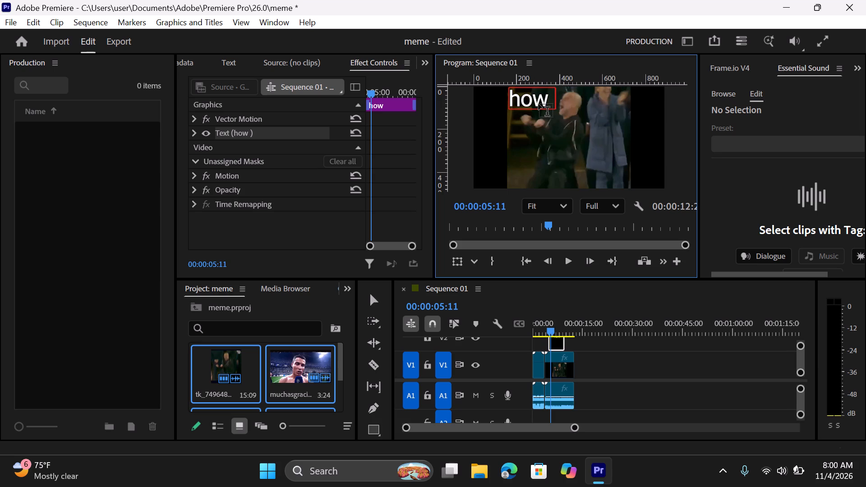
{"action": "type", "text": "itb"}
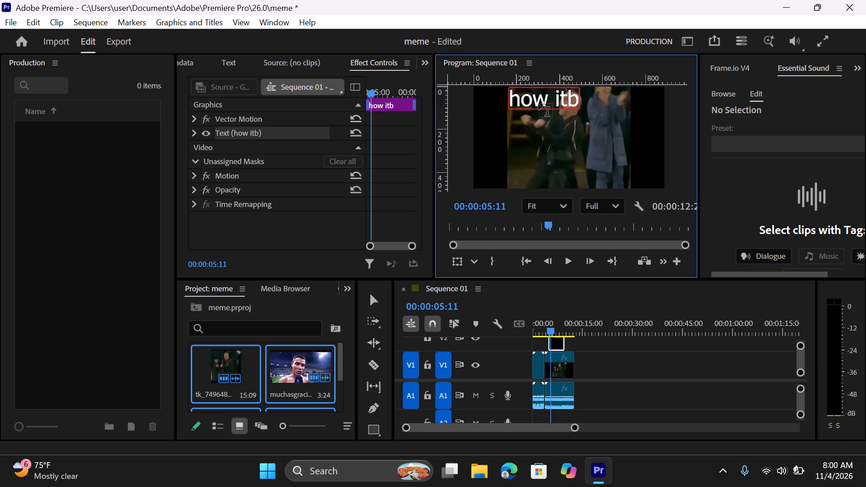
{"action": "key", "text": "BackSpace"}
{"action": "key", "text": "space"}
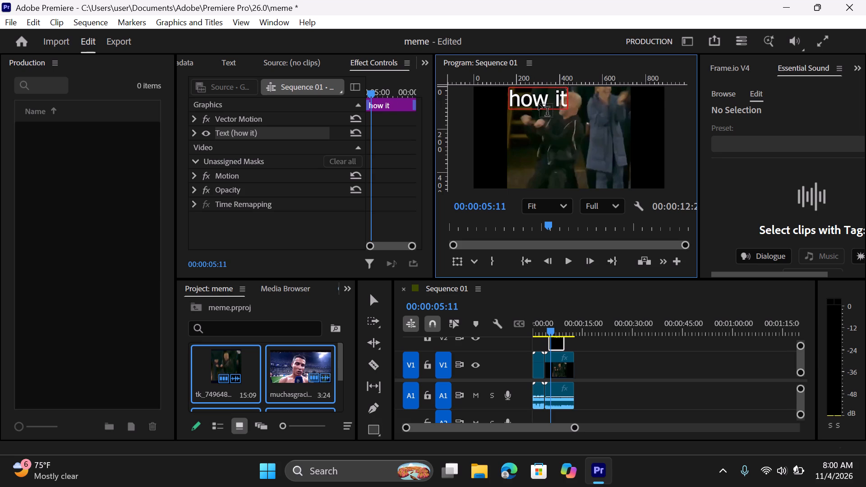
{"action": "type", "text": "feels"}
{"action": "key", "text": "space"}
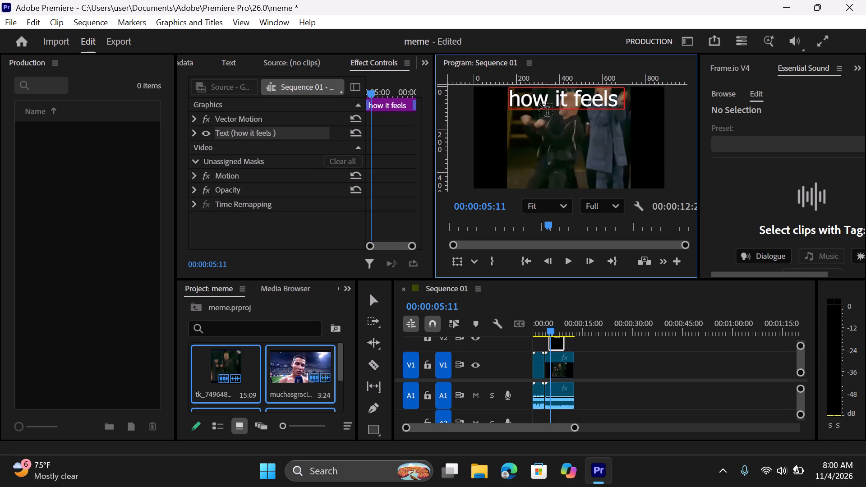
{"action": "type", "text": "gett"}
{"action": "type", "text": "in"}
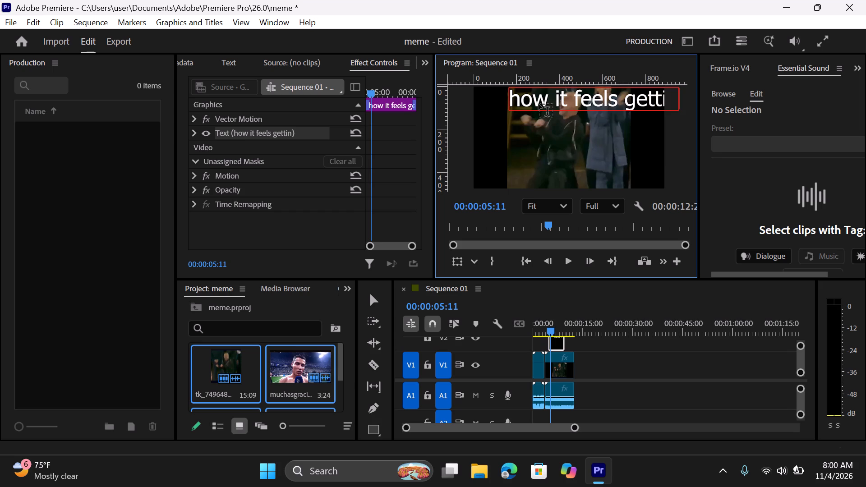
{"action": "key", "text": "g"}
{"action": "key", "text": "space"}
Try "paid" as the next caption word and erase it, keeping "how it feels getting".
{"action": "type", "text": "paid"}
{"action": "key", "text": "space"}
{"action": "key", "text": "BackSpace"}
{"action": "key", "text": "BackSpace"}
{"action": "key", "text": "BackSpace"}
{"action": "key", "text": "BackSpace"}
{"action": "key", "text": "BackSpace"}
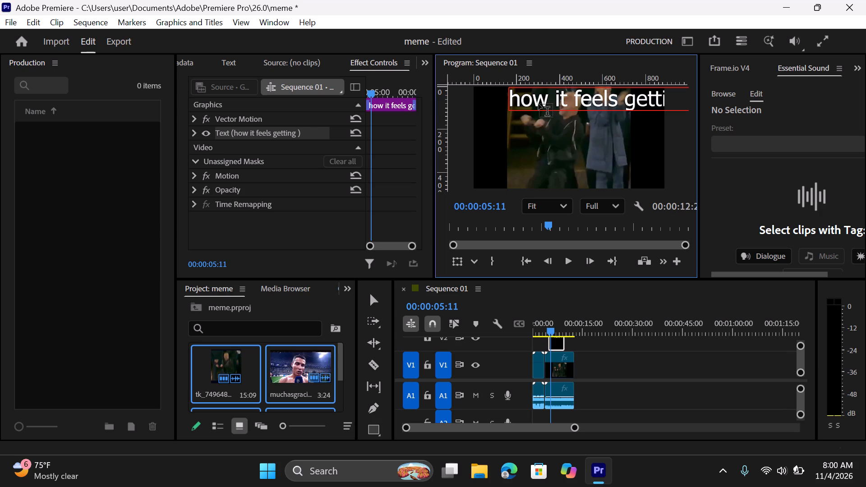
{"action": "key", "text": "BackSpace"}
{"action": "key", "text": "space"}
Continue the caption with "an epic with free" and put "chance deal" on a second line.
{"action": "key", "text": "a"}
{"action": "type", "text": "n e"}
{"action": "type", "text": "pic"}
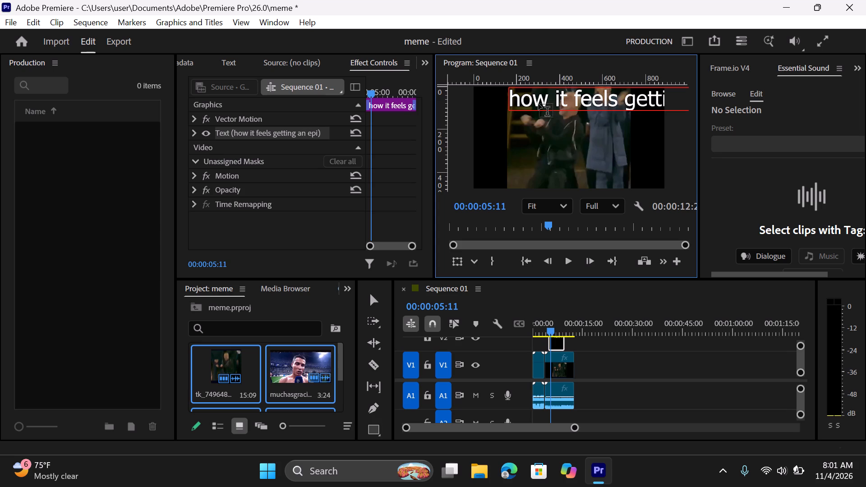
{"action": "key", "text": "space"}
{"action": "type", "text": "with free"}
{"action": "key", "text": "Return"}
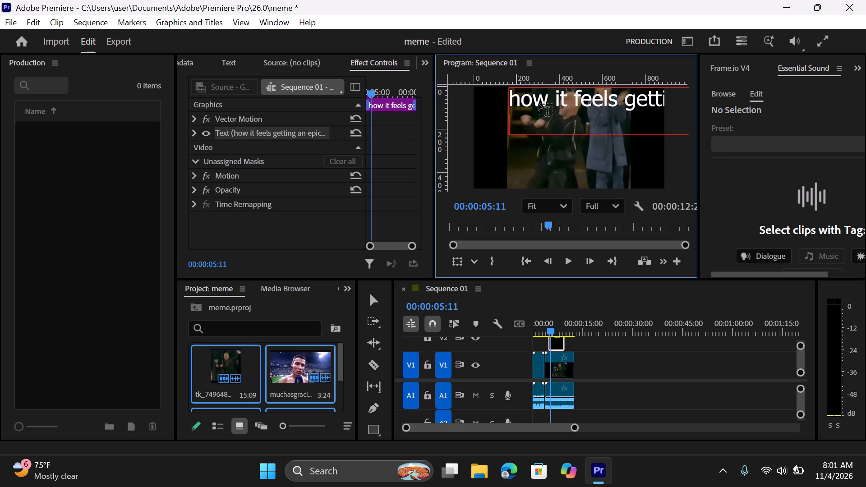
{"action": "type", "text": "cn"}
{"action": "key", "text": "BackSpace"}
{"action": "key", "text": "h"}
{"action": "type", "text": "an"}
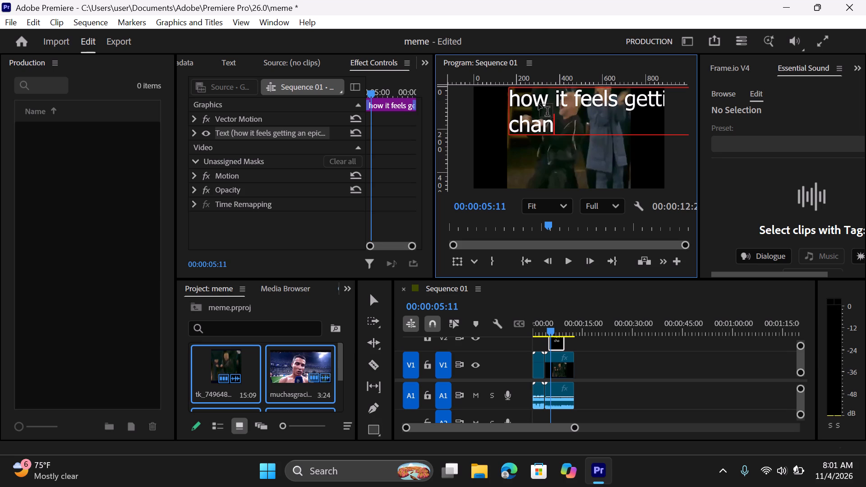
{"action": "key", "text": "c"}
{"action": "type", "text": "e"}
{"action": "key", "text": "space"}
{"action": "type", "text": "deal"}
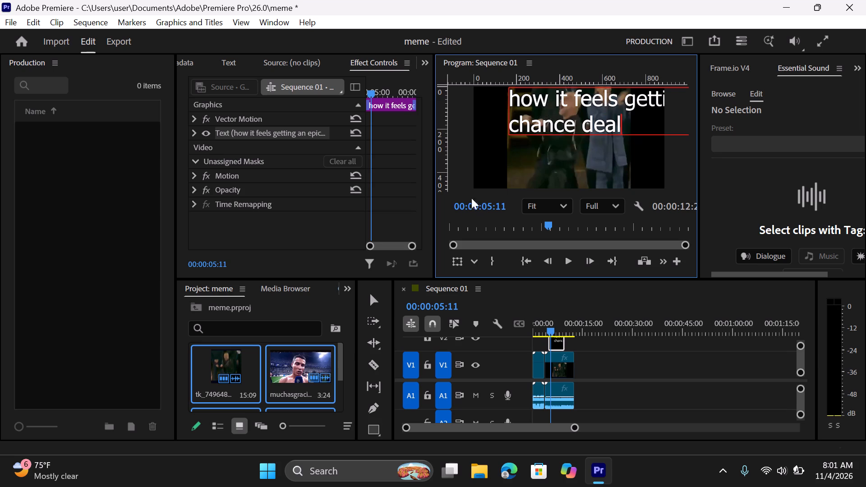
Move the caption's anchor point inside the text, just above the word "how" on the first line.
{"action": "left_click", "coordinate": [377, 296]}
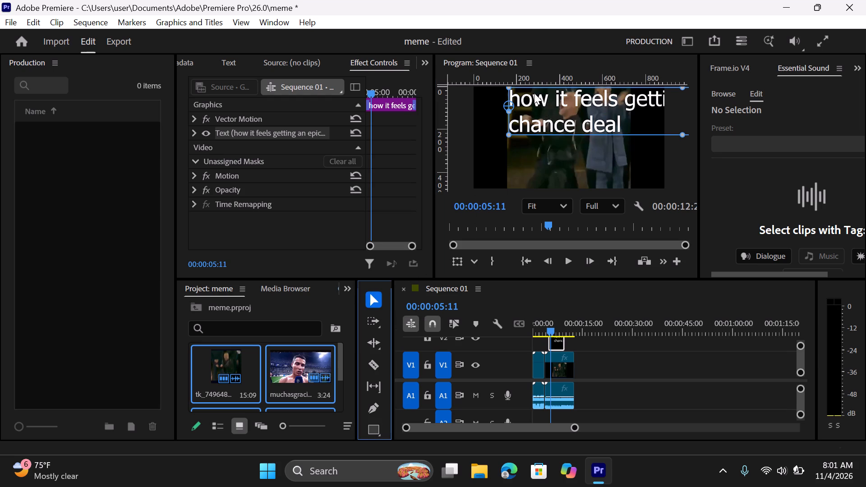
{"action": "left_click_drag", "start_coordinate": [507, 109], "coordinate": [514, 105]}
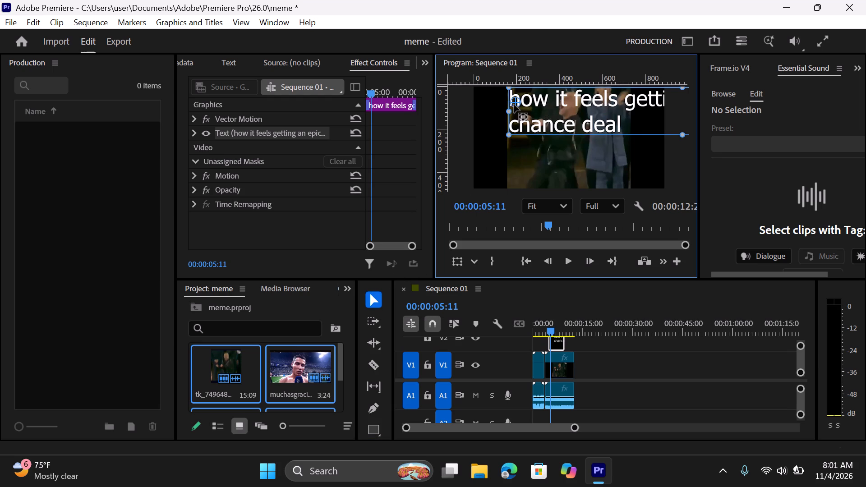
{"action": "left_click_drag", "start_coordinate": [514, 105], "coordinate": [507, 115]}
{"action": "left_click_drag", "start_coordinate": [507, 115], "coordinate": [525, 97]}
Scale the caption down until both lines fit as small text within the top of the video frame.
{"action": "left_click_drag", "start_coordinate": [509, 113], "coordinate": [522, 112]}
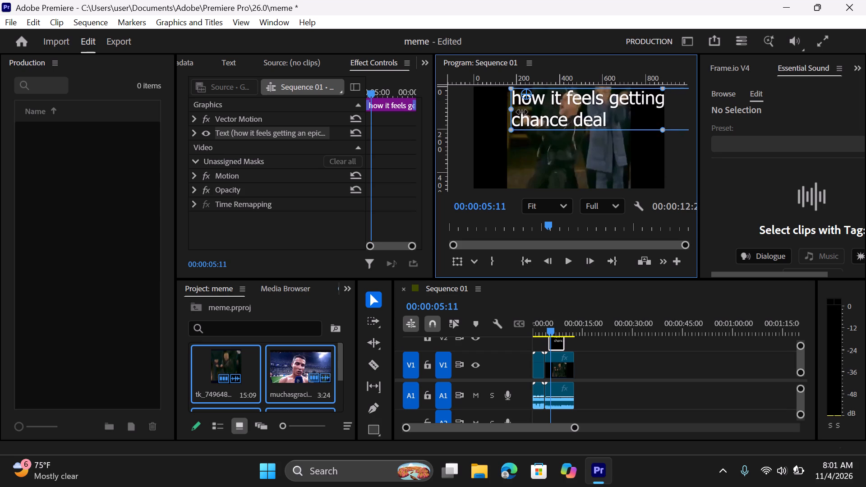
{"action": "left_click_drag", "start_coordinate": [522, 112], "coordinate": [537, 110]}
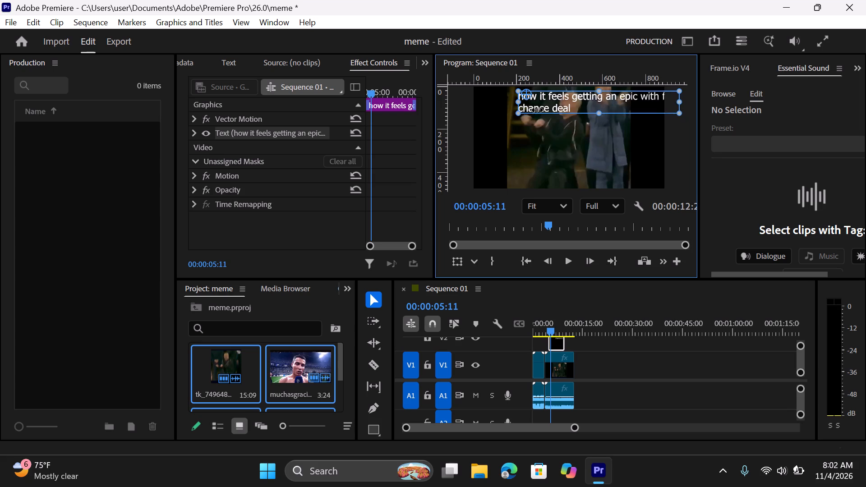
{"action": "left_click_drag", "start_coordinate": [537, 110], "coordinate": [543, 108]}
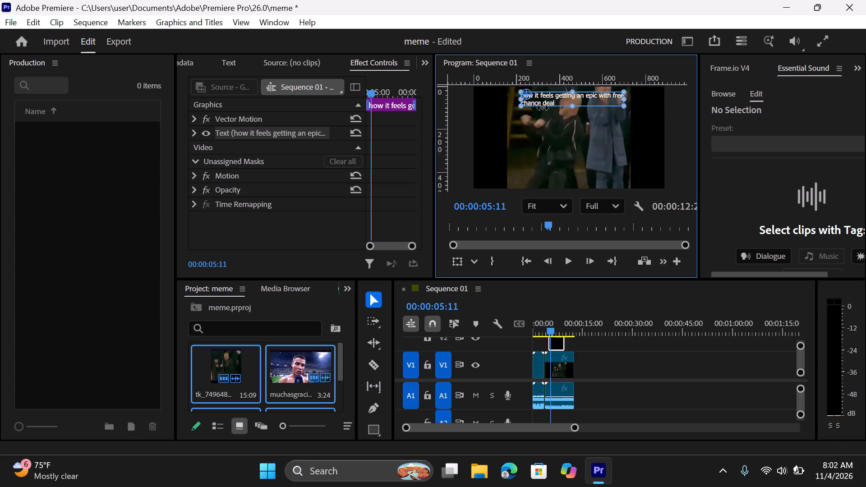
{"action": "left_click_drag", "start_coordinate": [543, 108], "coordinate": [543, 108]}
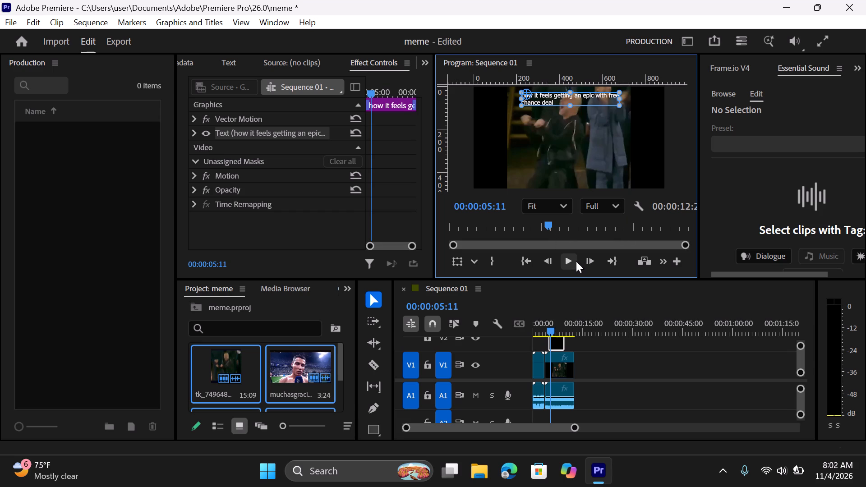
Preview the sequence, stretch the caption clip on V2 to span it from its start to 00:00:12:23, and play it back.
{"action": "key", "text": "Return"}
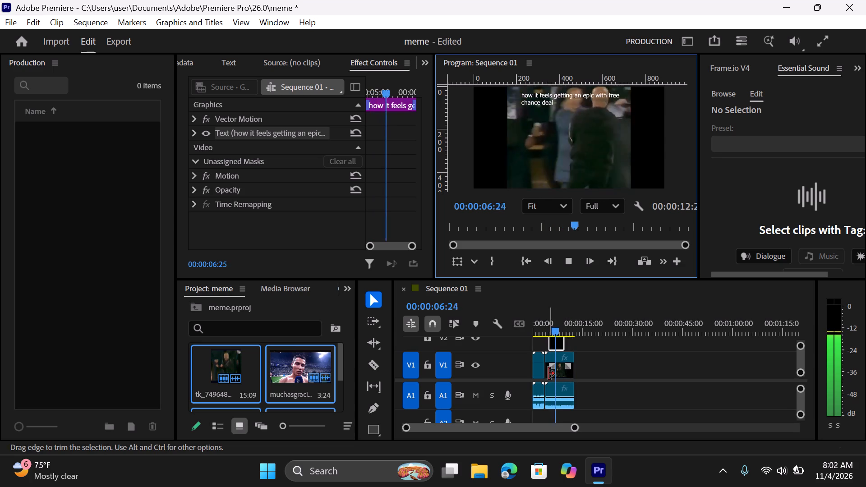
{"action": "scroll", "coordinate": [548, 374], "scroll_direction": "right", "scroll_amount": 1}
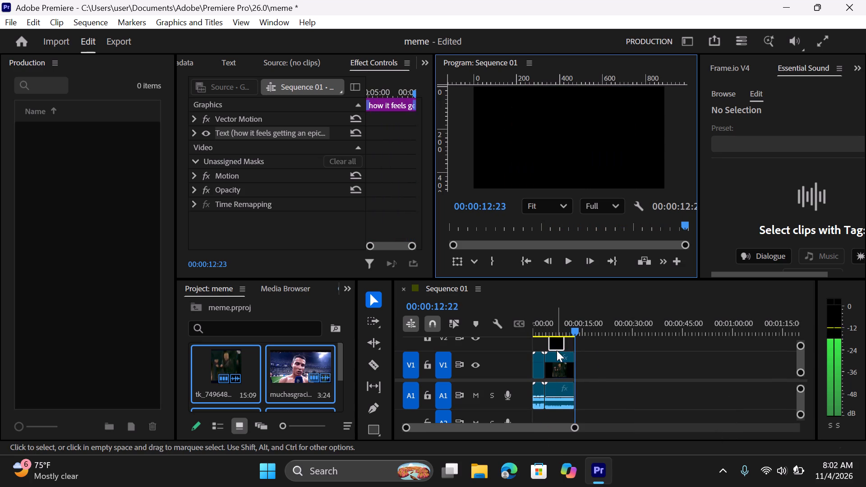
{"action": "left_click", "coordinate": [552, 346]}
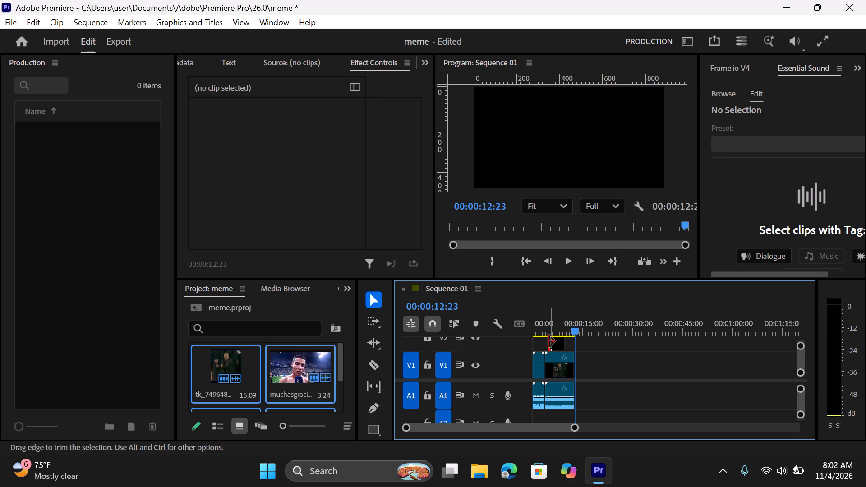
{"action": "left_click_drag", "start_coordinate": [549, 342], "coordinate": [539, 342]}
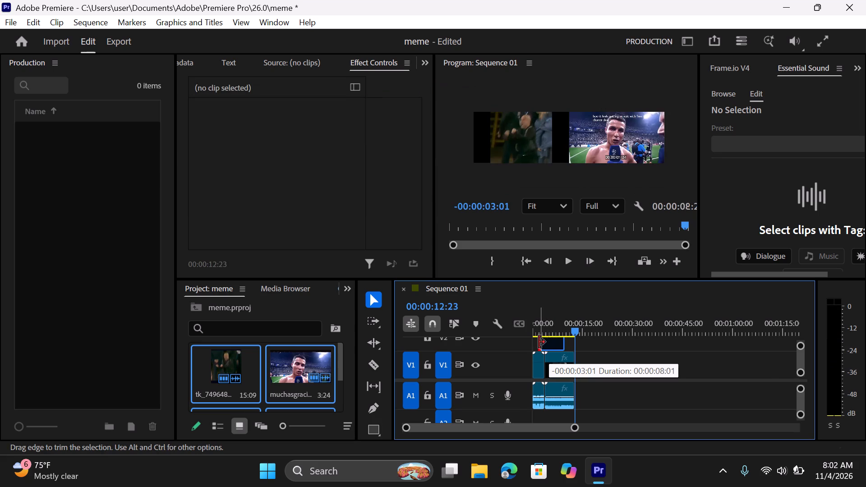
{"action": "left_click_drag", "start_coordinate": [539, 342], "coordinate": [535, 344]}
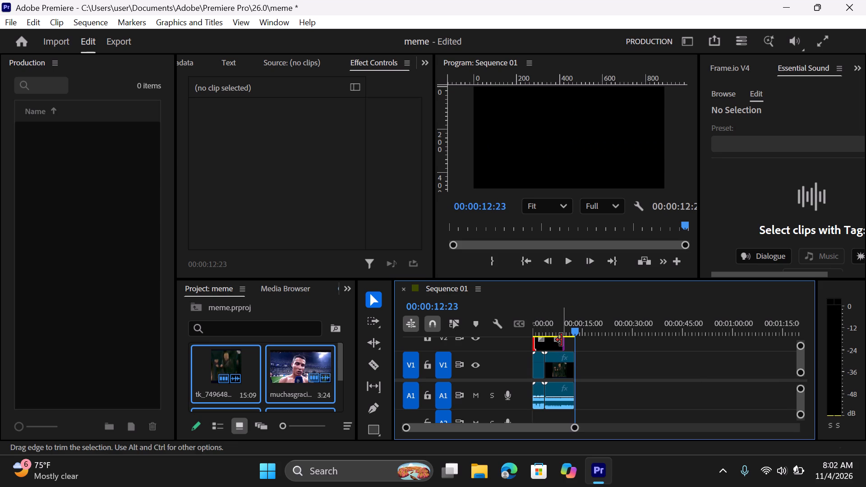
{"action": "left_click_drag", "start_coordinate": [565, 342], "coordinate": [576, 343]}
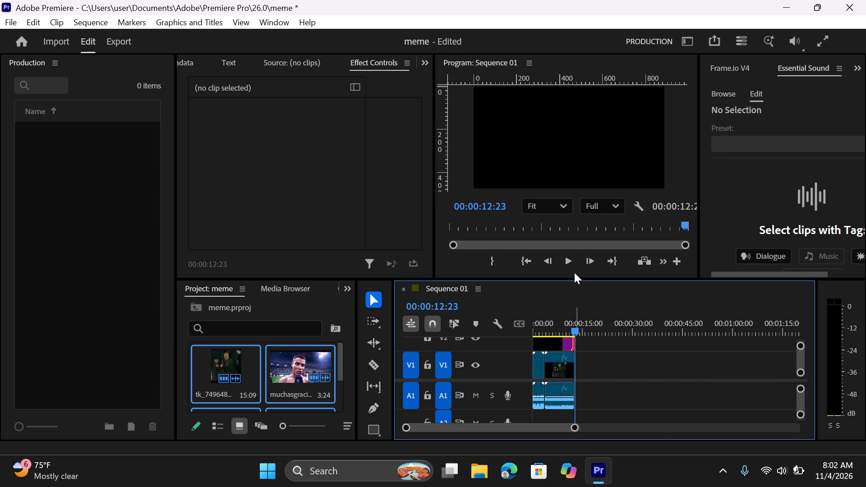
{"action": "left_click", "coordinate": [569, 262]}
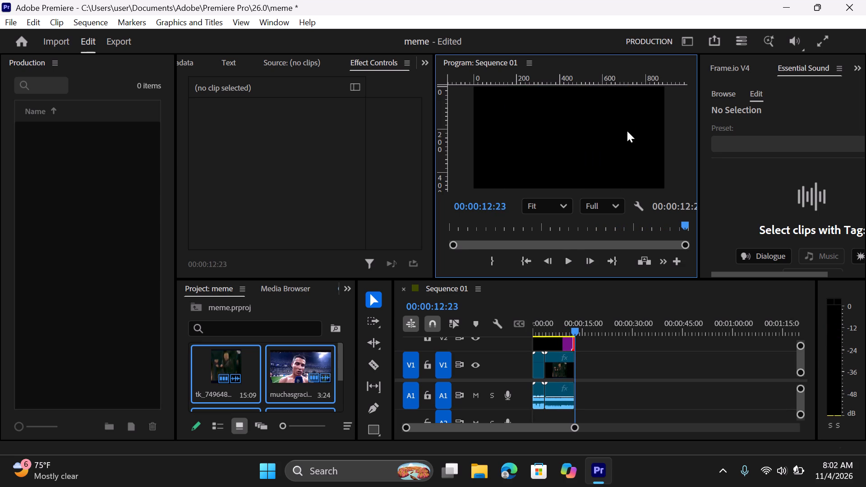
Save the meme project.
{"action": "key", "text": "ctrl+s"}
Start a Quick Export of Sequence 01, open its file name and location for editing, and clear the suggested name.
{"action": "left_click", "coordinate": [722, 46]}
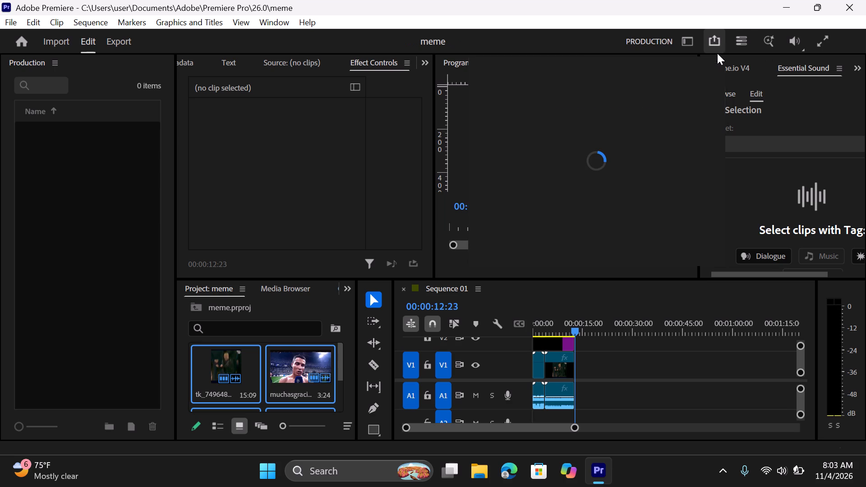
{"action": "left_click", "coordinate": [668, 115]}
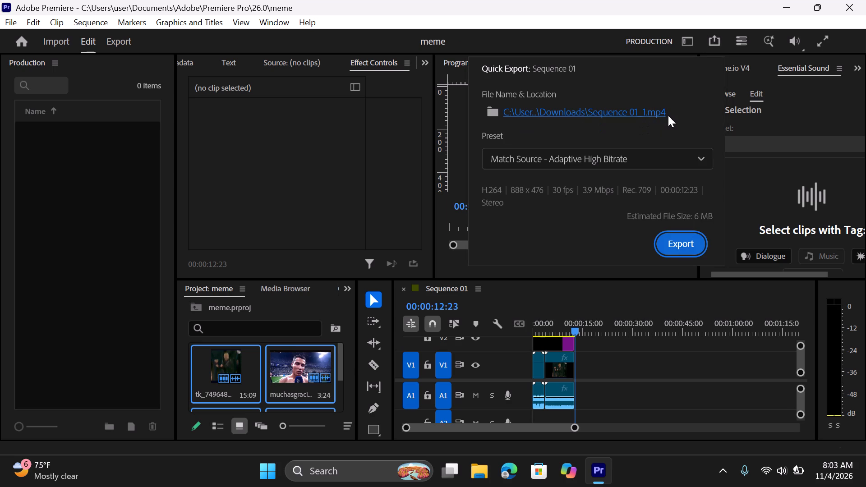
{"action": "left_click", "coordinate": [666, 115]}
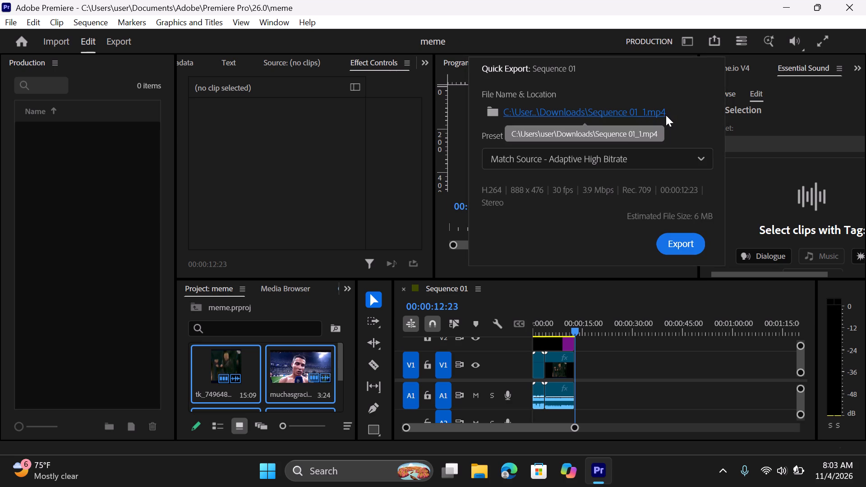
{"action": "left_click", "coordinate": [666, 115]}
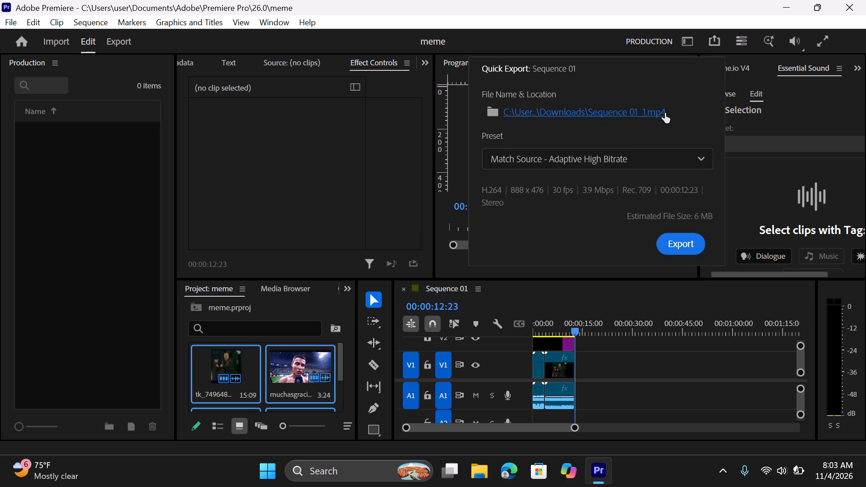
{"action": "left_click", "coordinate": [665, 113]}
{"action": "left_click", "coordinate": [665, 113]}
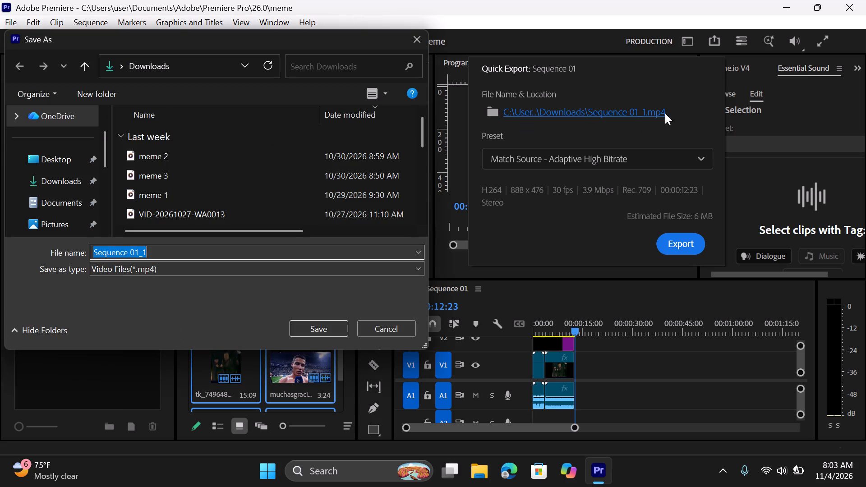
{"action": "key", "text": "BackSpace"}
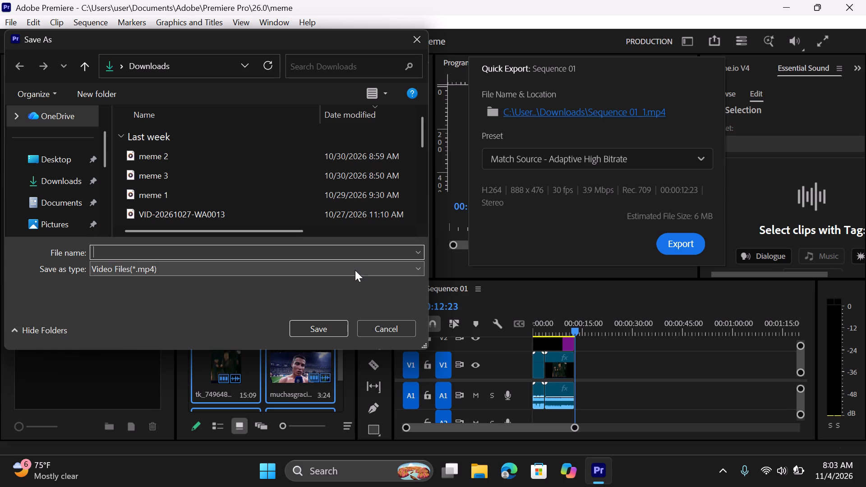
Name the export file "epic meme", set its location to the Documents folder, and export Sequence 01 as an MP4.
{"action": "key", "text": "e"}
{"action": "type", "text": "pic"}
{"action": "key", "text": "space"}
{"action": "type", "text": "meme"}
{"action": "left_click", "coordinate": [76, 205]}
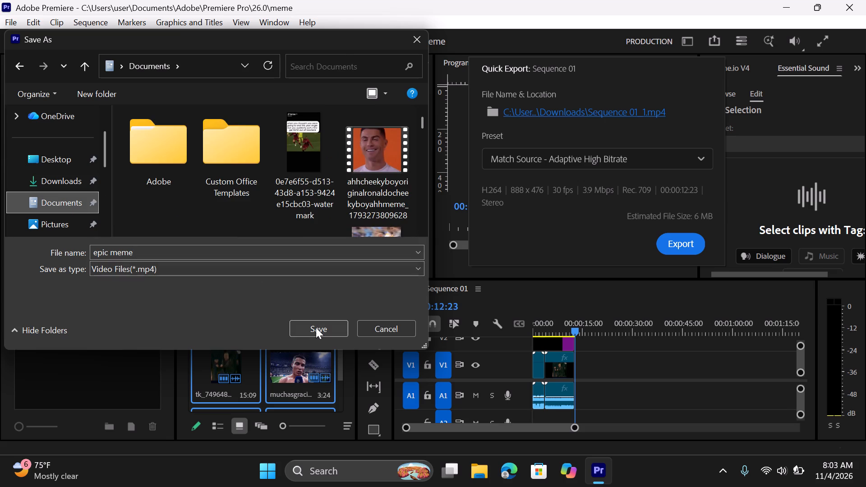
{"action": "left_click", "coordinate": [316, 327]}
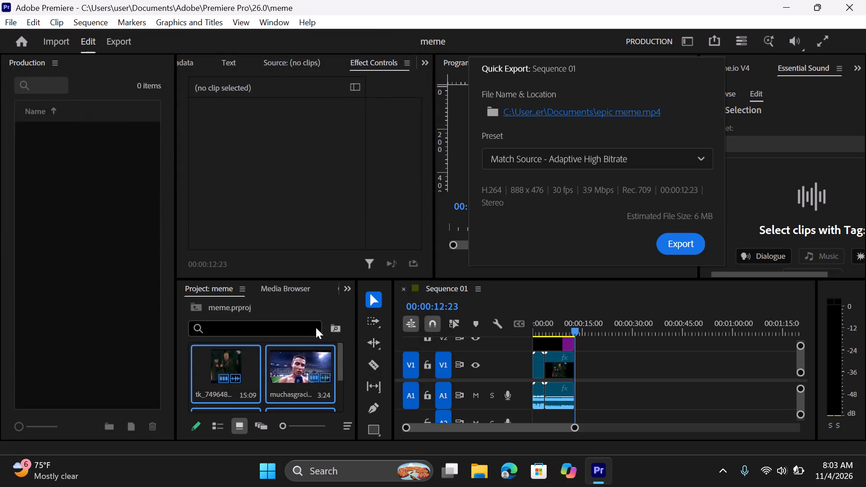
{"action": "left_click", "coordinate": [692, 248]}
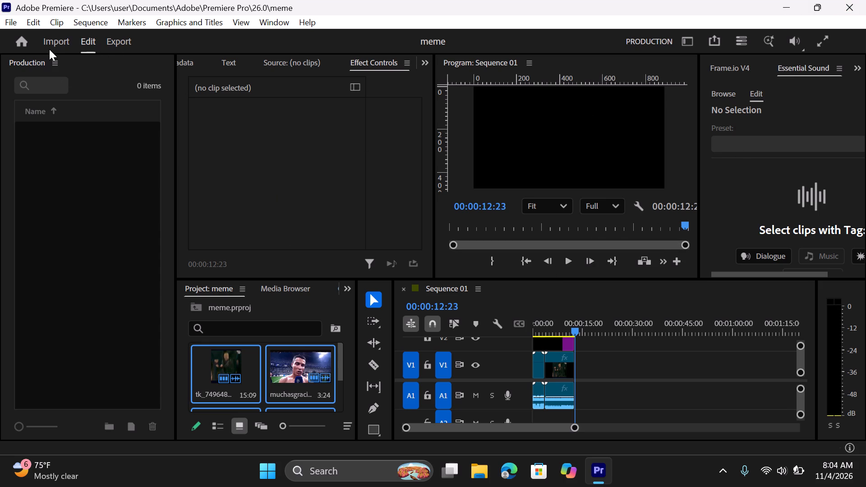
Return to the Home screen with the recent projects and minimize the application window to the desktop.
{"action": "left_click", "coordinate": [18, 38]}
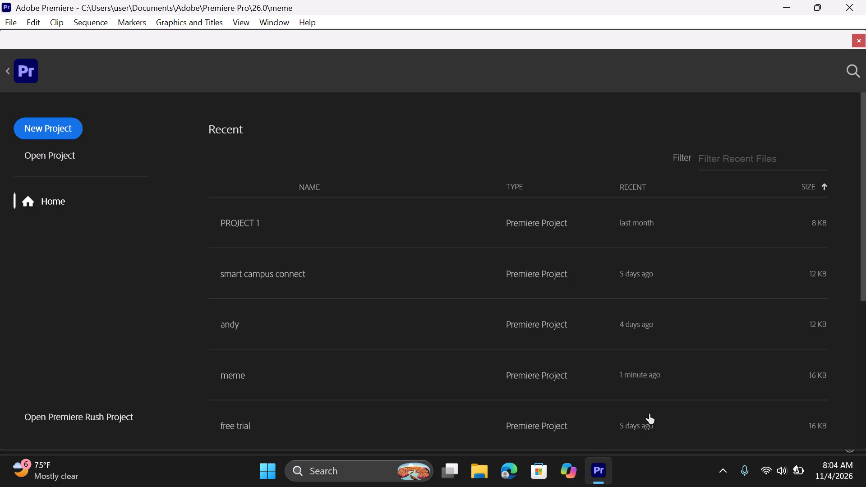
{"action": "left_click", "coordinate": [784, 5]}
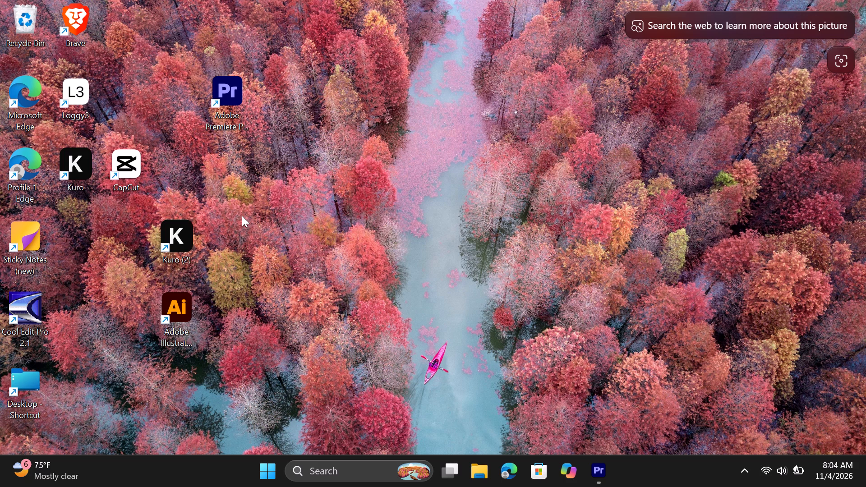
Launch Adobe Premiere from the desktop.
{"action": "double_click", "coordinate": [230, 118]}
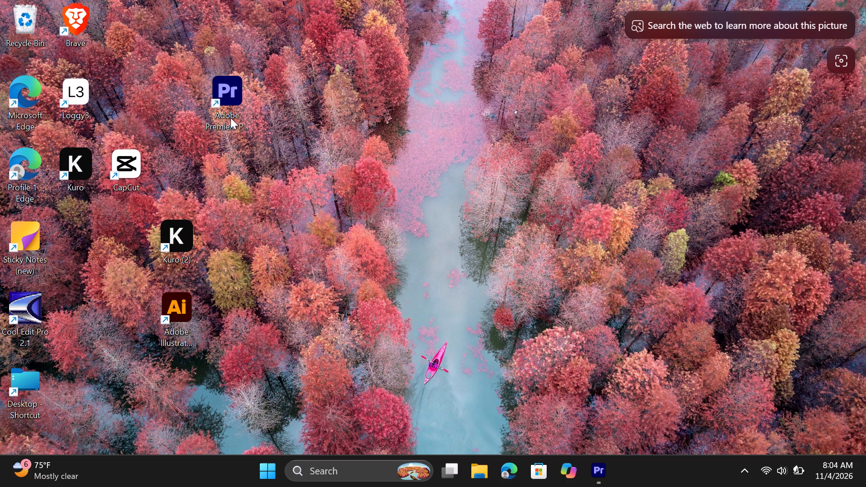